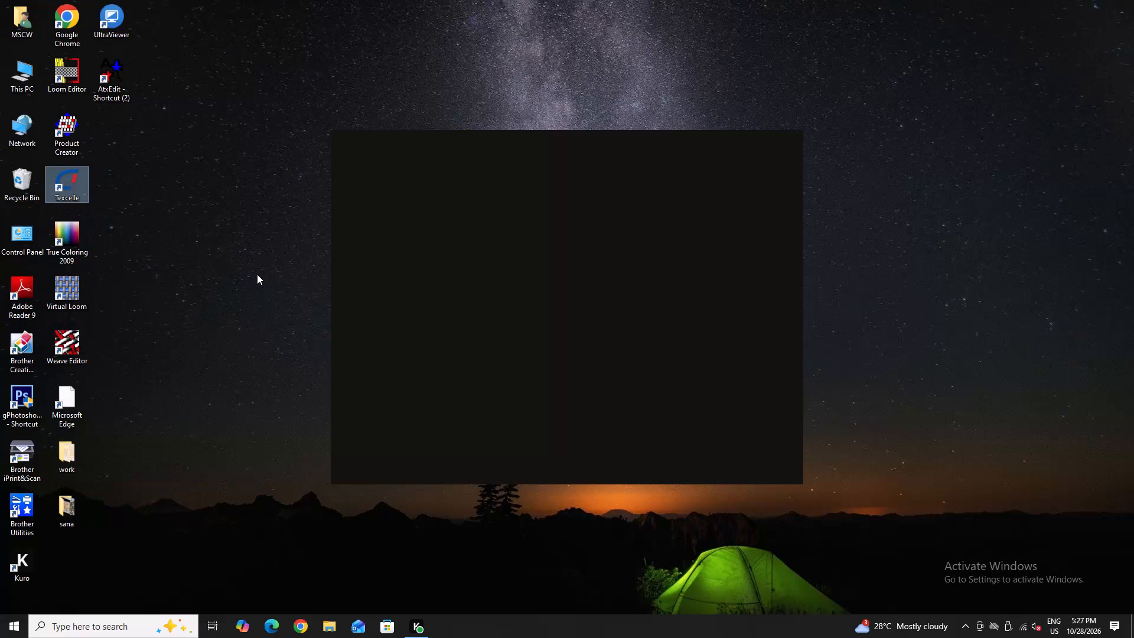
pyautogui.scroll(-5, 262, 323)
# Launch the NedGraphics Texcelle textile design program from the desktop.
pyautogui.click(58, 178)
pyautogui.doubleClick(58, 178)
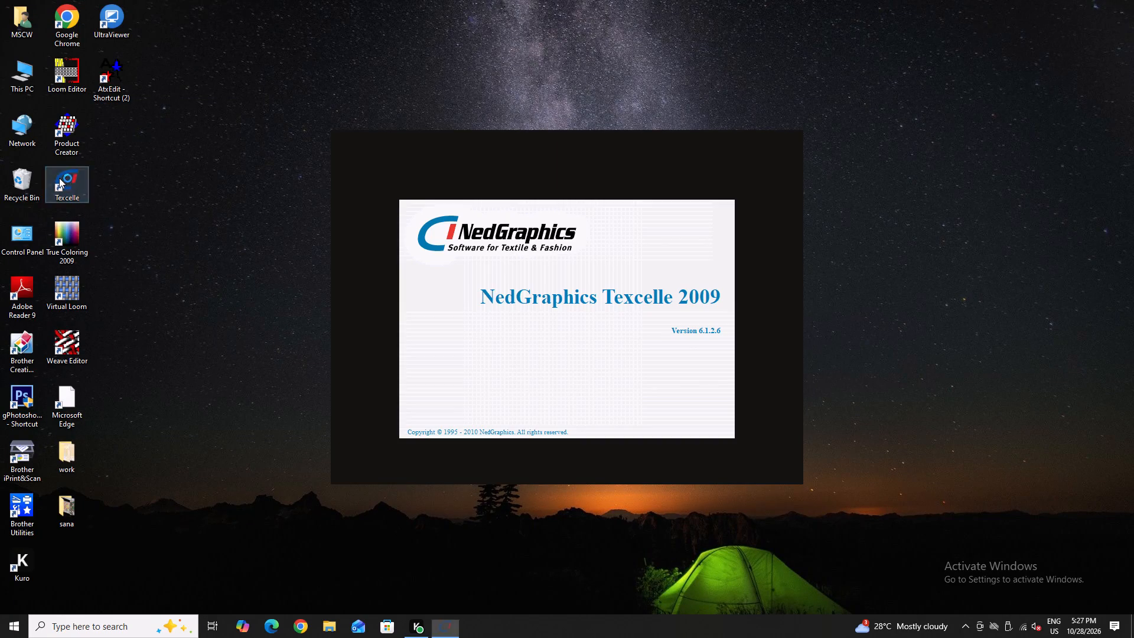
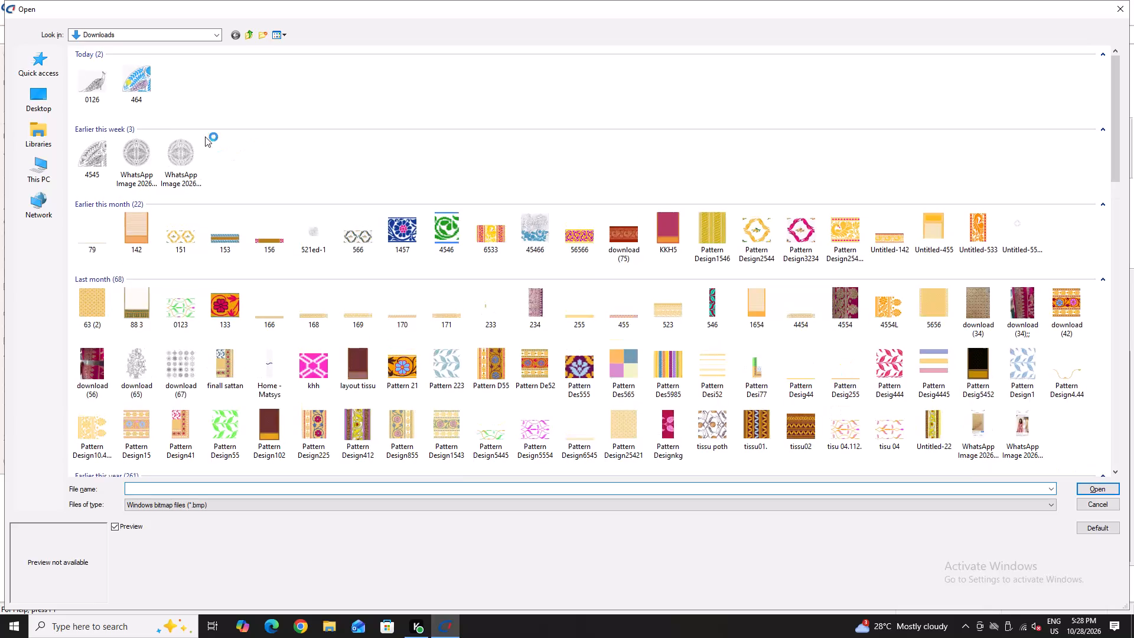
# Open the bitmap design 464 from the Downloads folder.
pyautogui.doubleClick(252, 142)
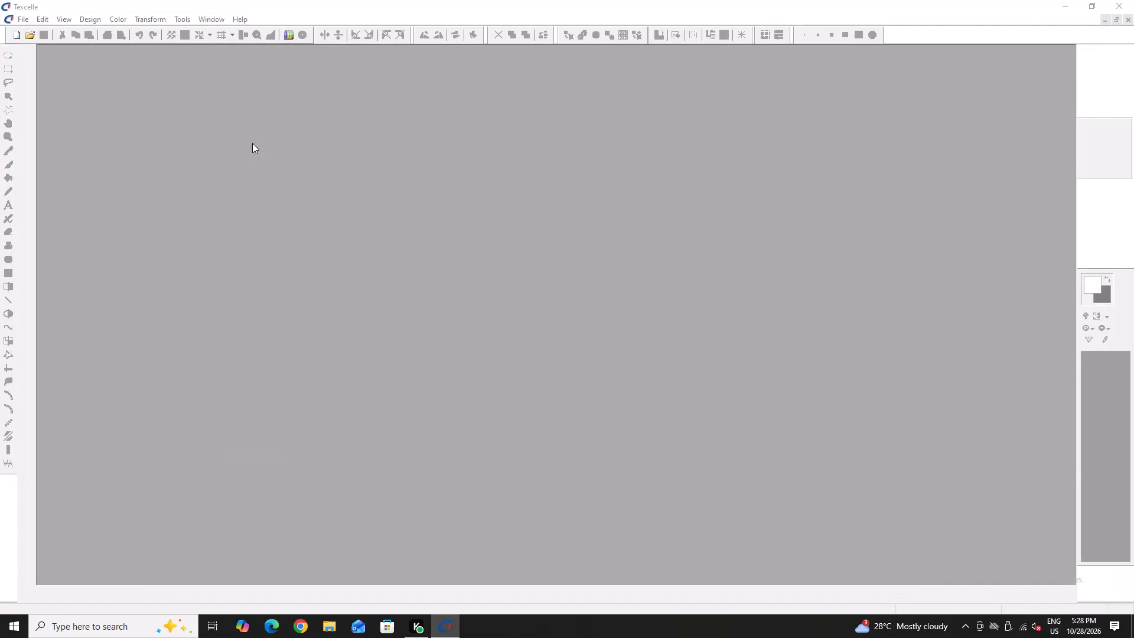
# Display the 464 design in its corrected proportions with the grid overlaid on the blue leaf area.
pyautogui.click(244, 37)
pyautogui.click(219, 37)
pyautogui.keyDown('ctrl'); pyautogui.scroll(7, 569, 280); pyautogui.keyUp('ctrl')
pyautogui.press('space')
pyautogui.press('space')
pyautogui.hotkey('ctrl', 'space')
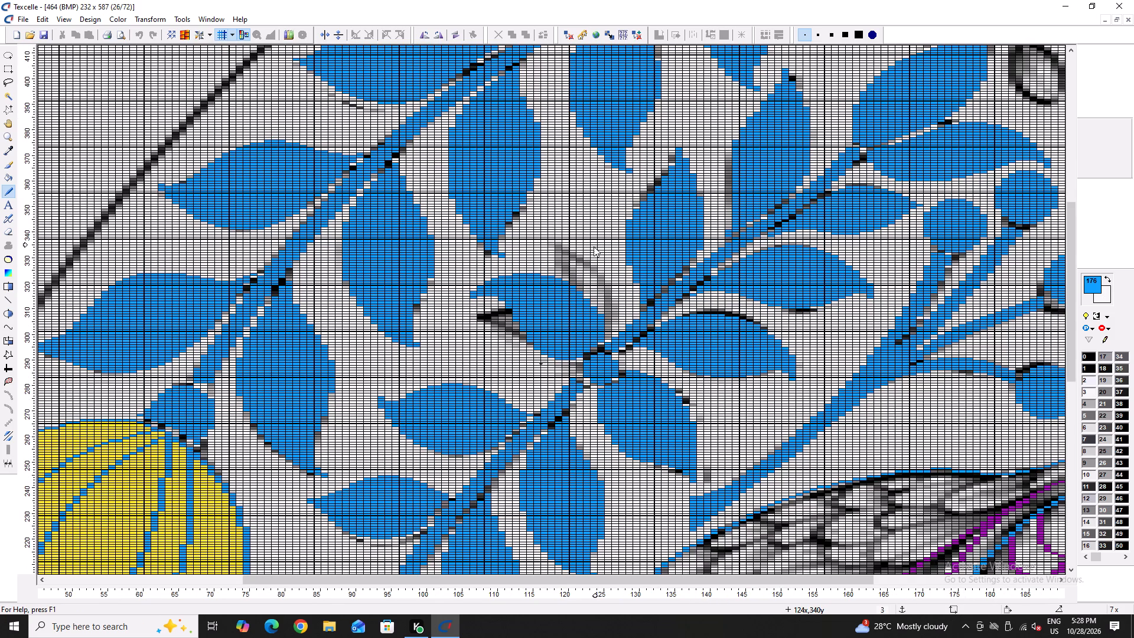
pyautogui.keyDown('ctrl'); pyautogui.scroll(-1, 589, 267); pyautogui.keyUp('ctrl')
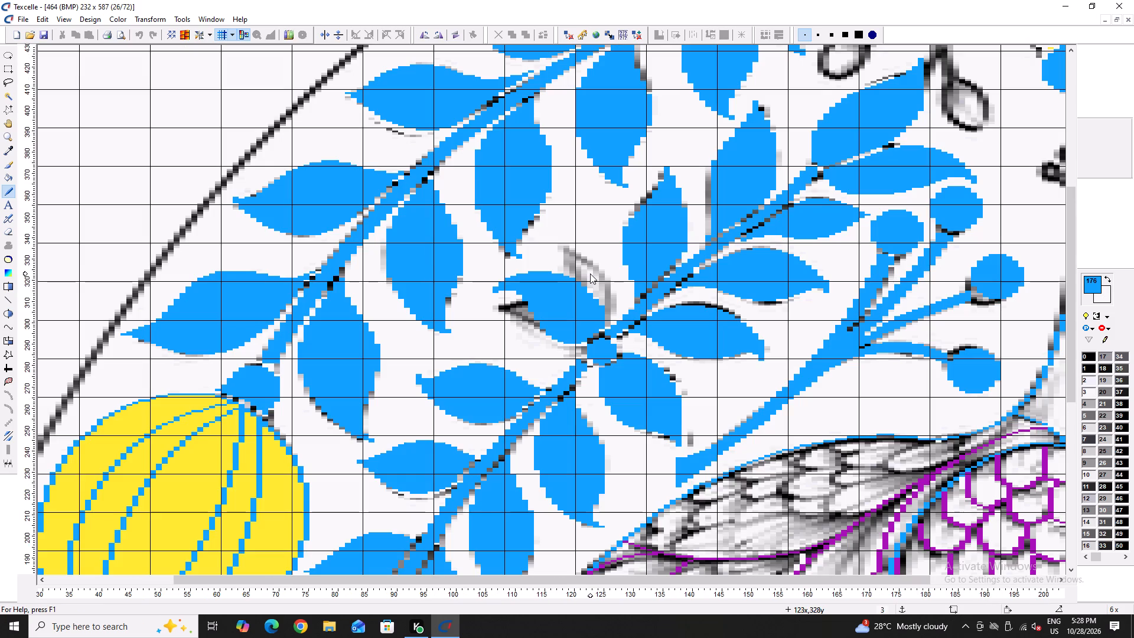
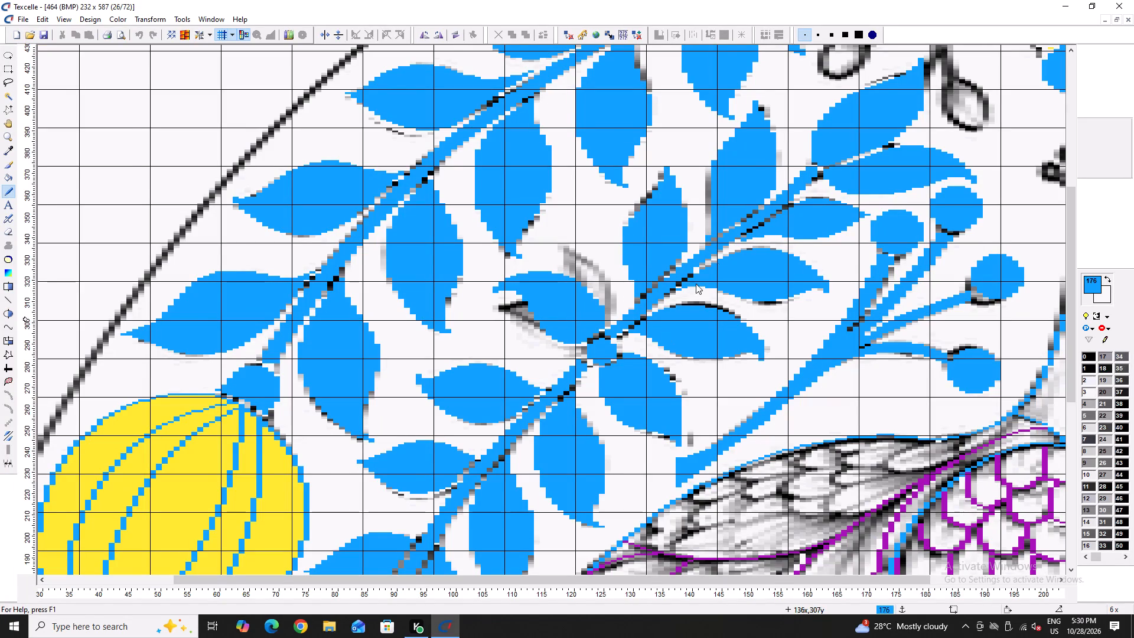
# Save the 464 design.
pyautogui.keyDown('ctrl'); pyautogui.scroll(-3, 593, 316); pyautogui.keyUp('ctrl')
pyautogui.hotkey('ctrl', 's')
pyautogui.hotkey('ctrl', 's')
pyautogui.hotkey('ctrl', 's')
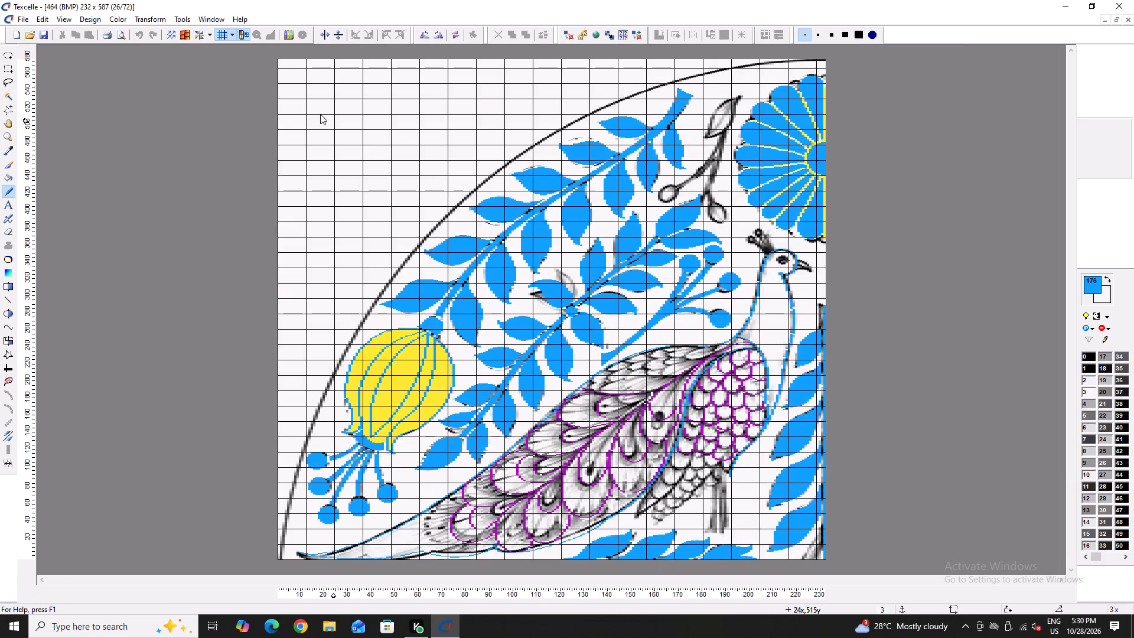
# Set the design's repeat orientation so neighbouring tiles mirror both horizontally and vertically, then save the design.
pyautogui.click(173, 34)
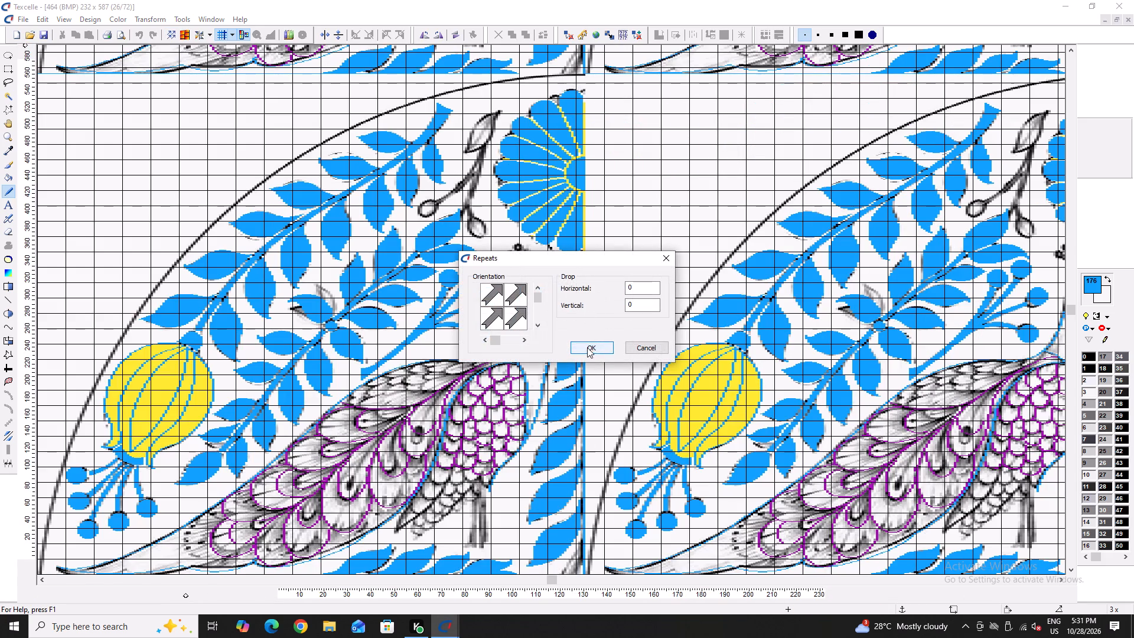
pyautogui.tripleClick(513, 289)
pyautogui.click(498, 289)
pyautogui.doubleClick(521, 308)
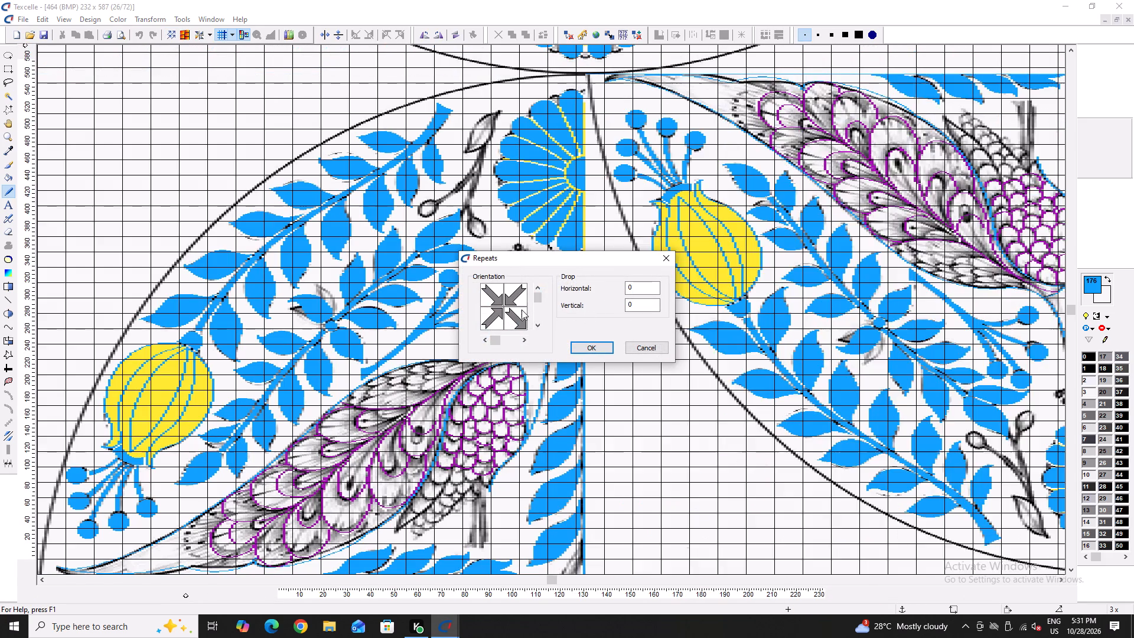
pyautogui.doubleClick(522, 313)
pyautogui.doubleClick(608, 349)
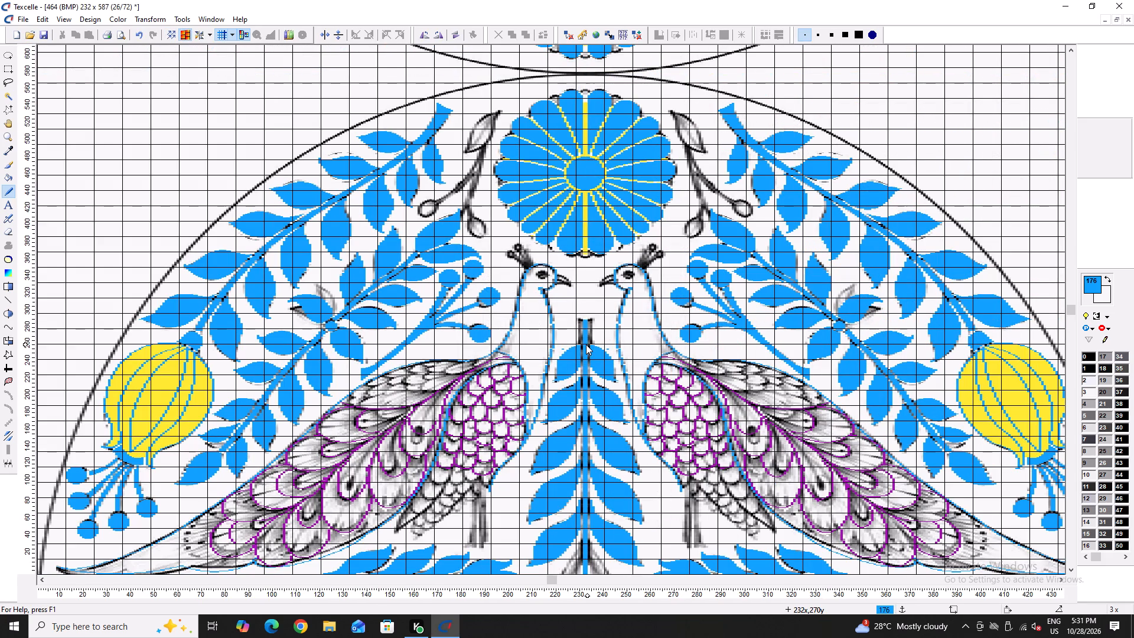
pyautogui.hotkey('ctrl', 's')
pyautogui.hotkey('ctrl', 's')
# Trim the stepped upper edge of the topmost leaf on the central stem with the light background colour, then save.
pyautogui.keyDown('ctrl'); pyautogui.scroll(-2, 530, 386); pyautogui.keyUp('ctrl')
pyautogui.keyDown('ctrl'); pyautogui.scroll(6, 546, 383); pyautogui.keyUp('ctrl')
pyautogui.press('space')
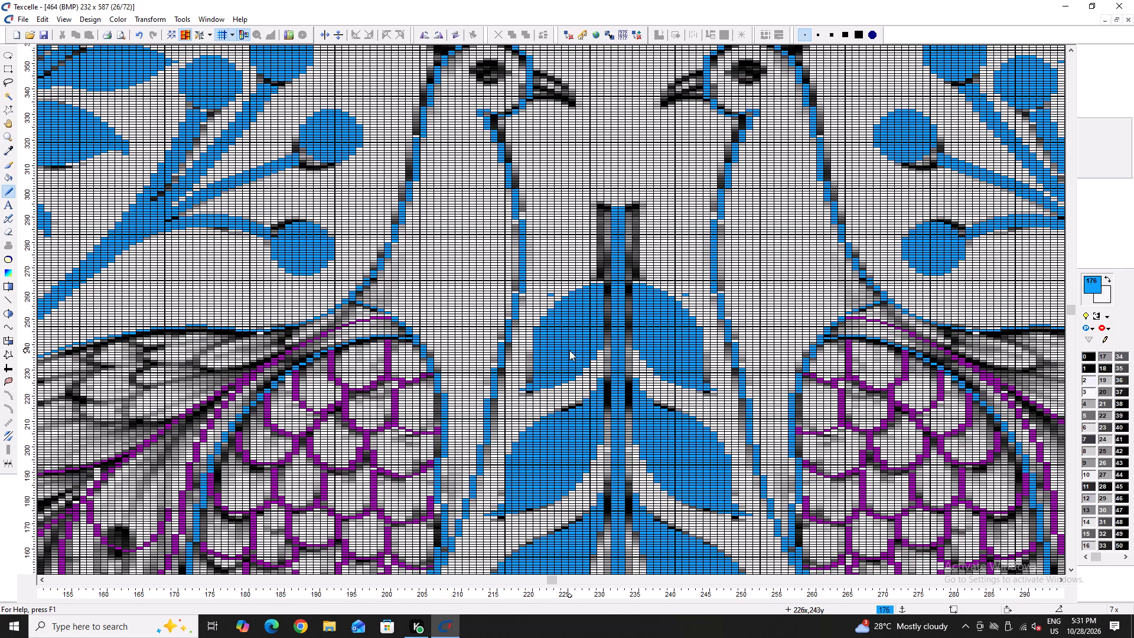
pyautogui.hotkey('ctrl', 'space')
pyautogui.keyDown('ctrl'); pyautogui.scroll(6, 565, 288); pyautogui.keyUp('ctrl')
pyautogui.rightClick(474, 274)
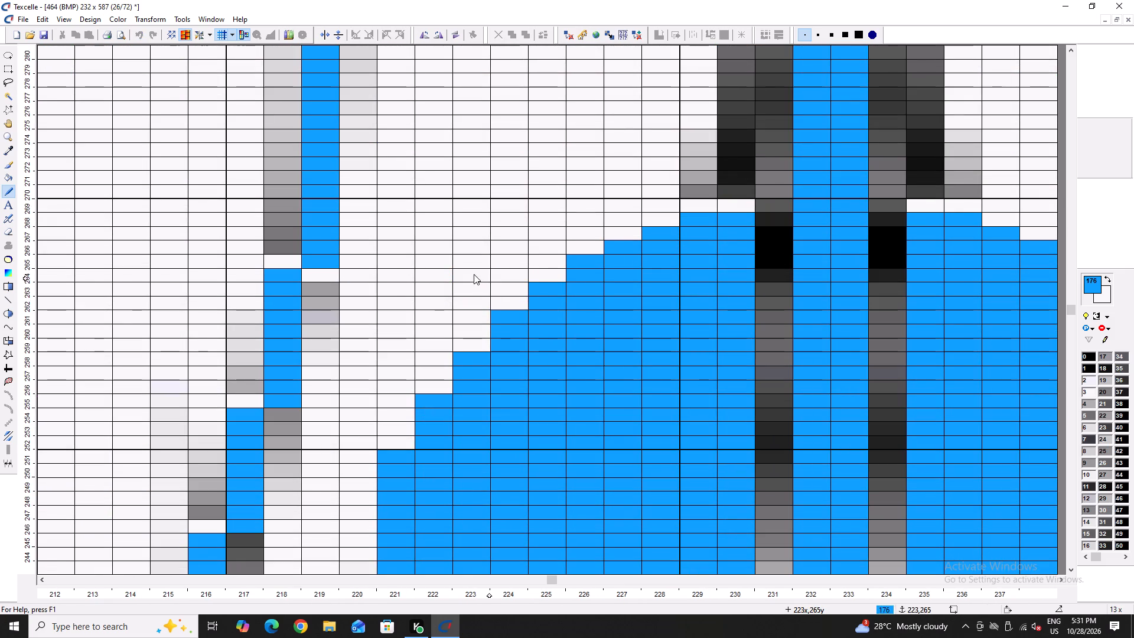
pyautogui.scroll(-2, 435, 411)
pyautogui.rightClick(398, 337)
pyautogui.rightClick(398, 340)
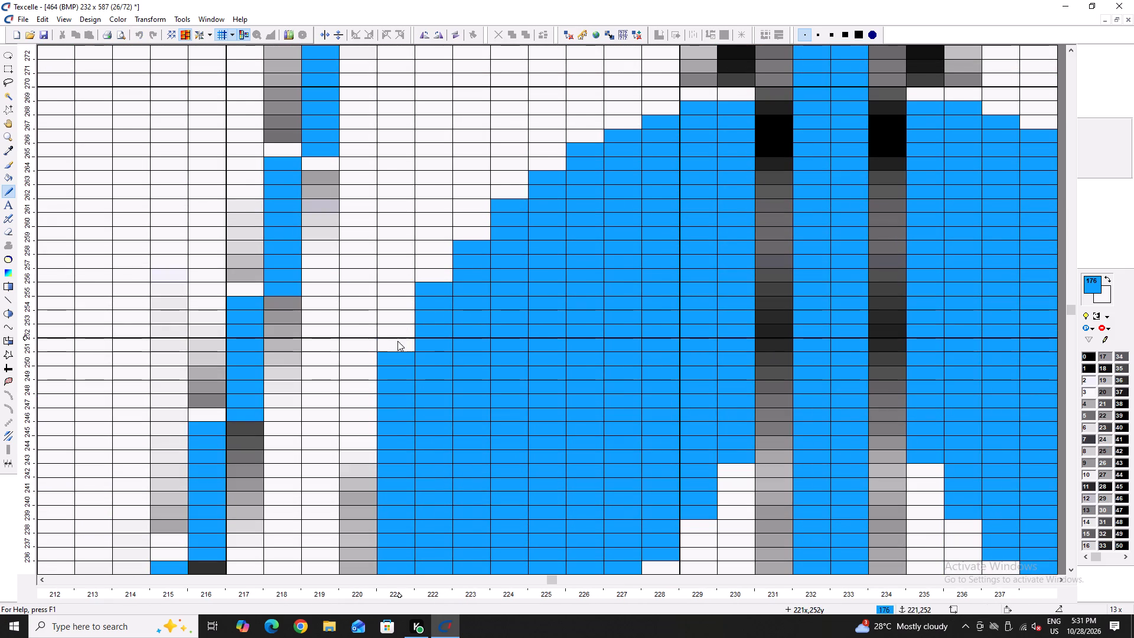
pyautogui.rightClick(434, 290)
pyautogui.rightClick(434, 288)
pyautogui.rightClick(467, 243)
pyautogui.rightClick(502, 207)
pyautogui.rightClick(540, 180)
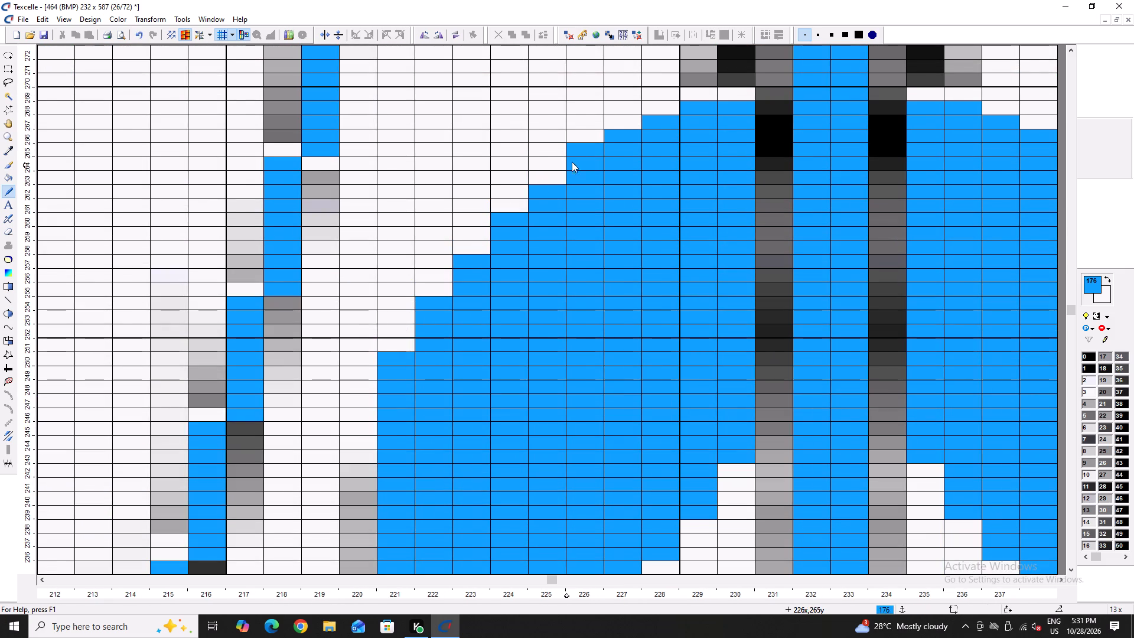
pyautogui.rightClick(580, 154)
pyautogui.rightClick(621, 136)
pyautogui.rightClick(654, 120)
pyautogui.rightClick(692, 109)
pyautogui.rightClick(692, 109)
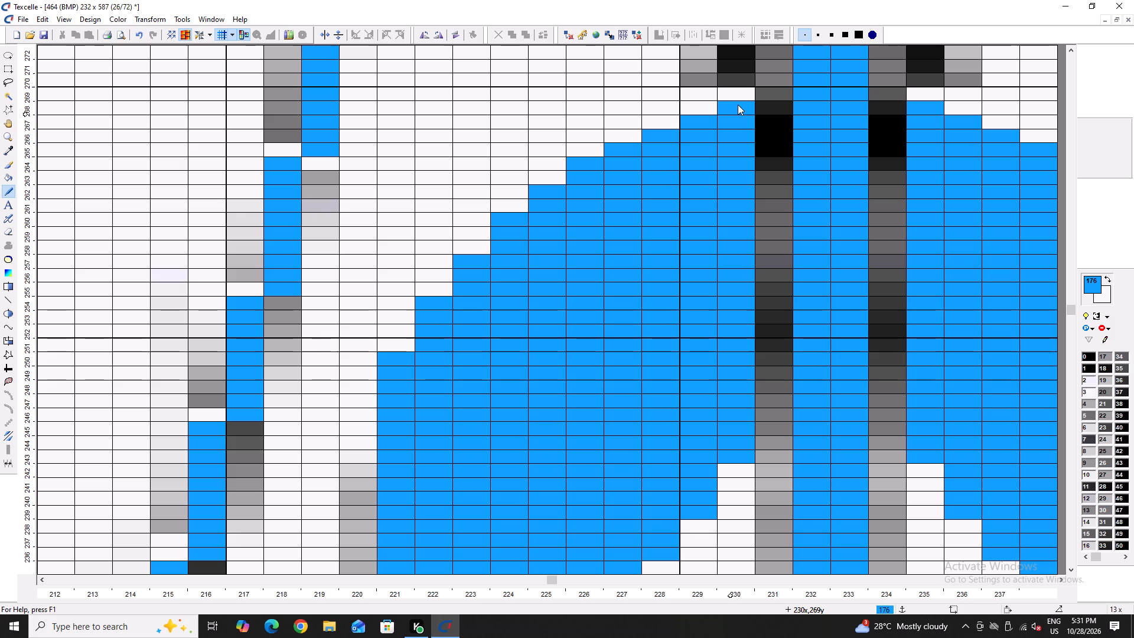
pyautogui.keyDown('ctrl'); pyautogui.scroll(-5, 678, 149); pyautogui.keyUp('ctrl')
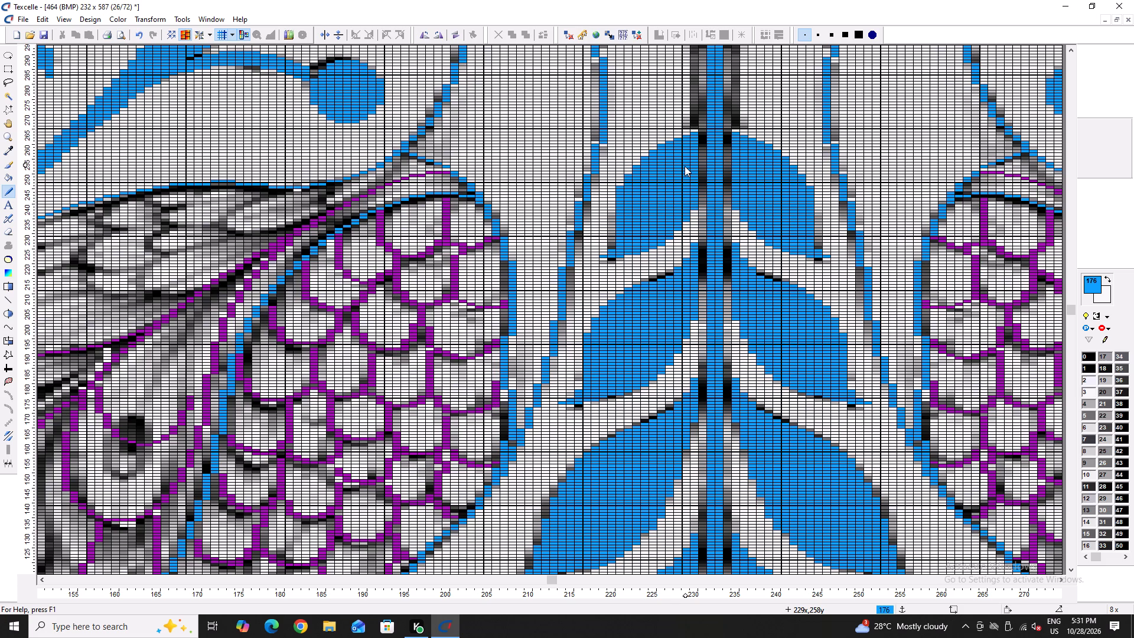
pyautogui.hotkey('ctrl', 's')
pyautogui.hotkey('ctrl', 's')
pyautogui.hotkey('ctrl', 's')
# Trace the uppermost scale feather on the peacock's wing with curves in purple colour 126, then save the design.
pyautogui.keyDown('ctrl'); pyautogui.scroll(-2, 686, 237); pyautogui.keyUp('ctrl')
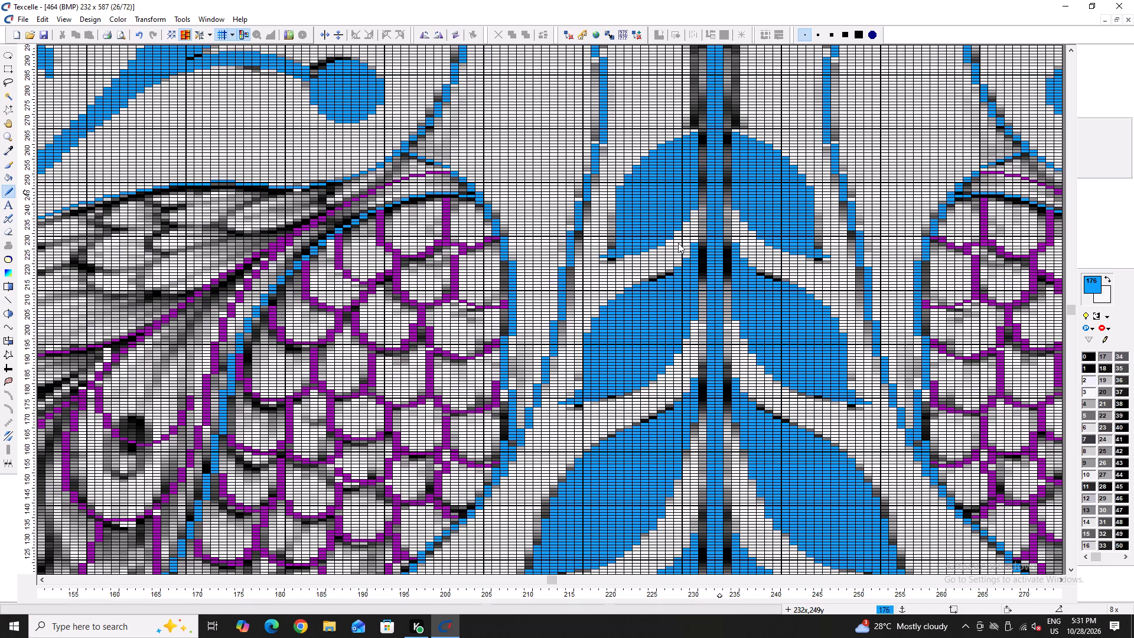
pyautogui.keyDown('ctrl'); pyautogui.scroll(-3, 678, 243); pyautogui.keyUp('ctrl')
pyautogui.keyDown('ctrl'); pyautogui.scroll(6, 457, 266); pyautogui.keyUp('ctrl')
pyautogui.keyDown('ctrl'); pyautogui.scroll(-5, 458, 268); pyautogui.keyUp('ctrl')
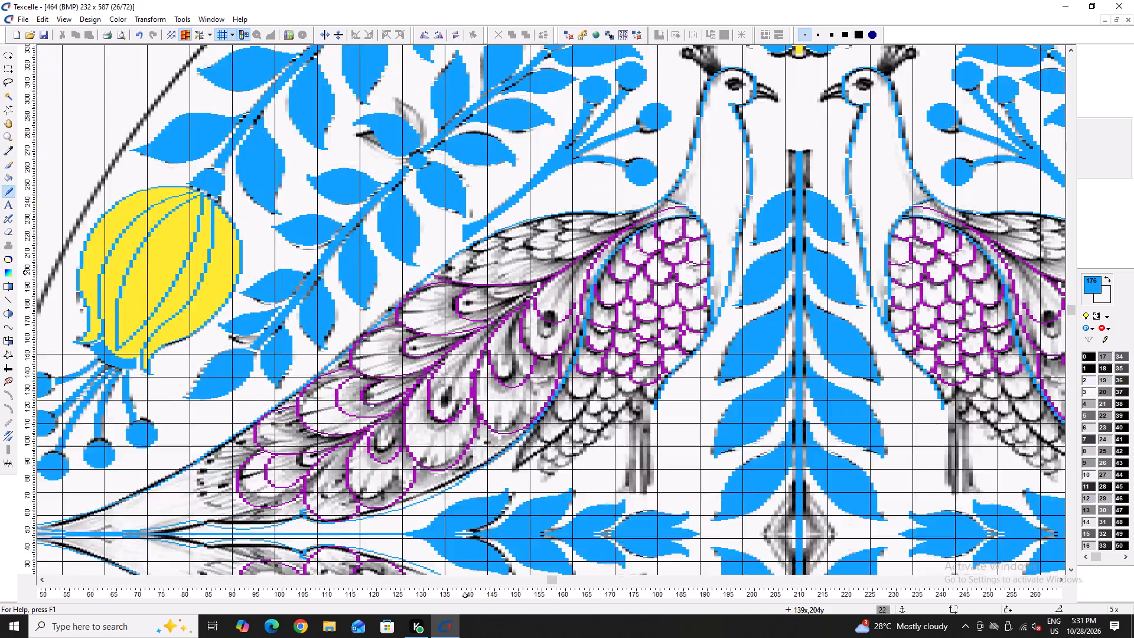
pyautogui.keyDown('ctrl'); pyautogui.scroll(-1, 468, 273); pyautogui.keyUp('ctrl')
pyautogui.keyDown('ctrl'); pyautogui.scroll(6, 455, 383); pyautogui.keyUp('ctrl')
pyautogui.press('space')
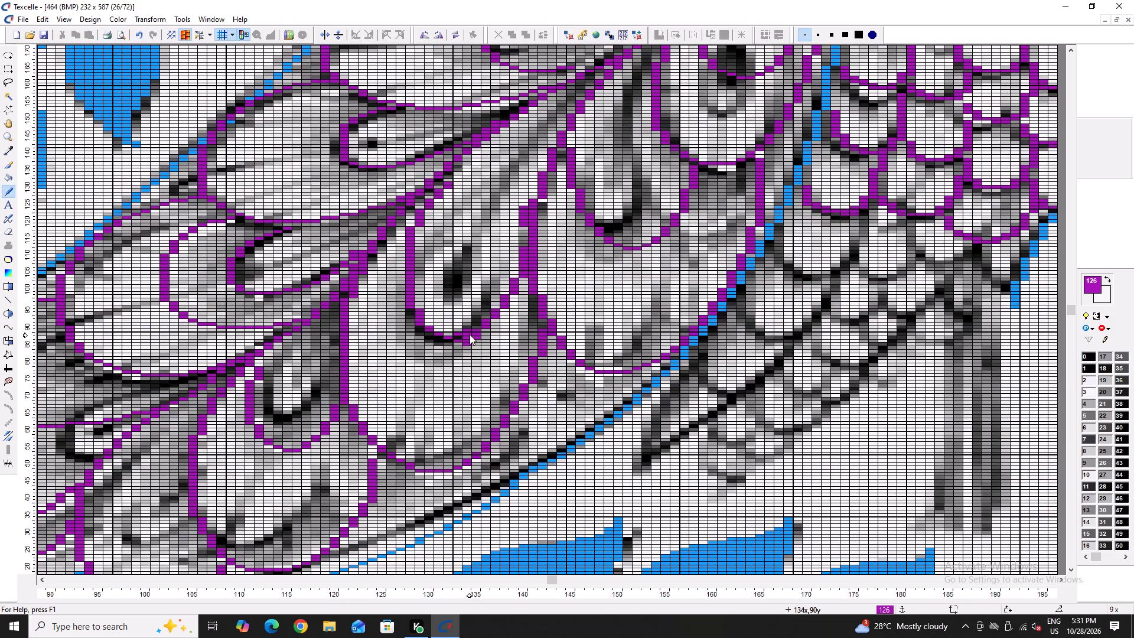
pyautogui.hotkey('ctrl', 'space')
pyautogui.keyDown('ctrl'); pyautogui.scroll(-5, 475, 356); pyautogui.keyUp('ctrl')
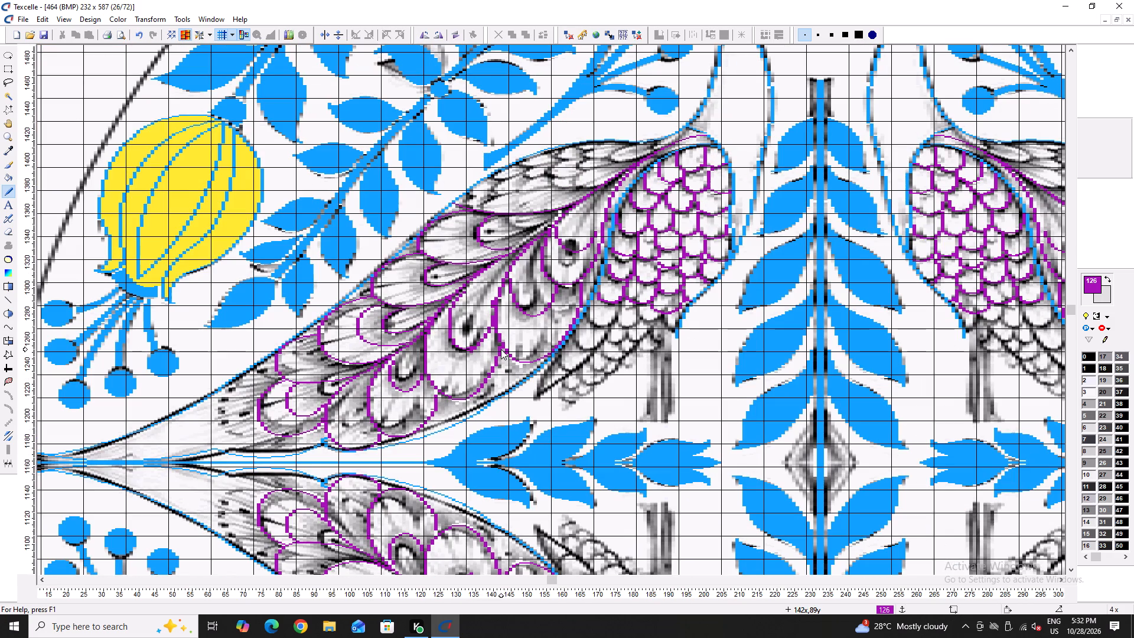
pyautogui.scroll(3, 528, 376)
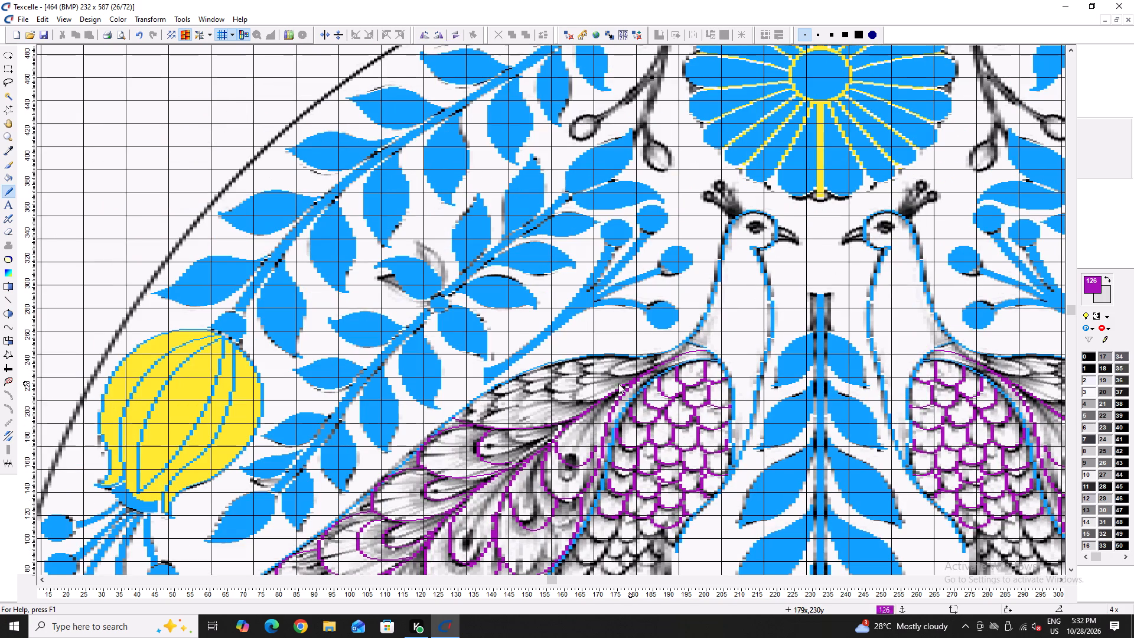
pyautogui.keyDown('ctrl'); pyautogui.scroll(5, 565, 399); pyautogui.keyUp('ctrl')
pyautogui.keyDown('ctrl'); pyautogui.scroll(-4, 550, 397); pyautogui.keyUp('ctrl')
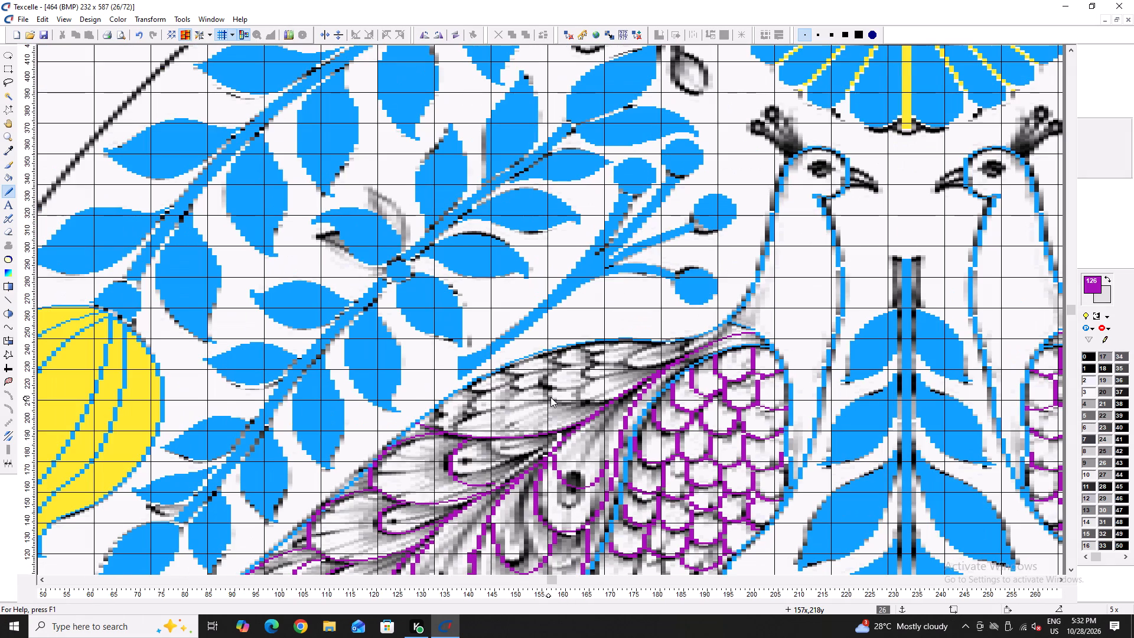
pyautogui.scroll(-3, 556, 390)
pyautogui.scroll(4, 603, 335)
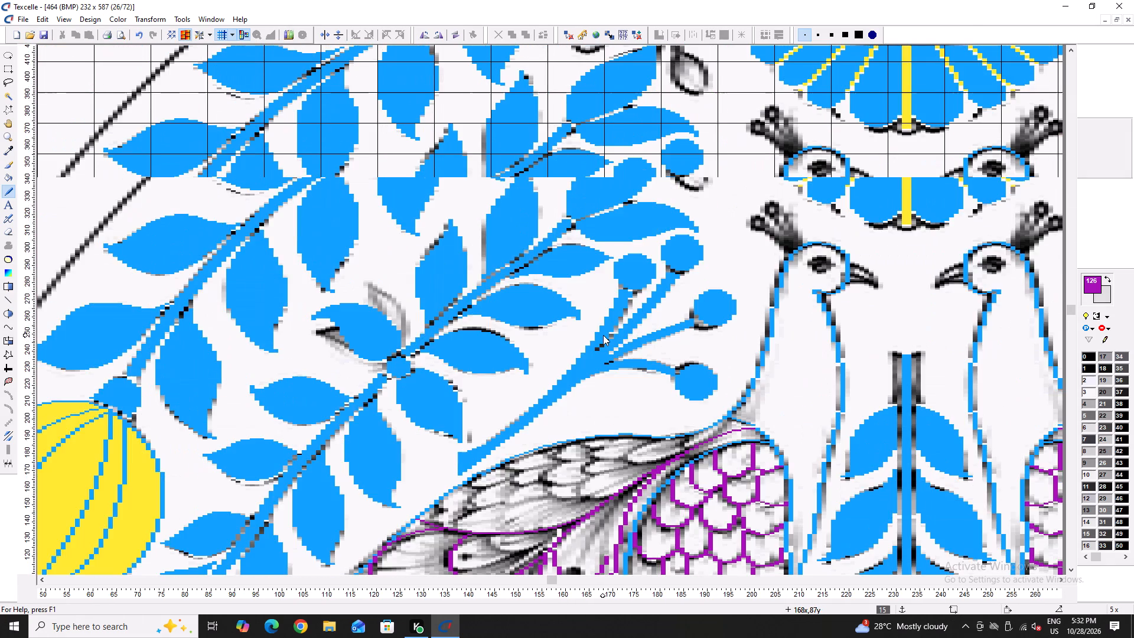
pyautogui.scroll(-2, 603, 335)
pyautogui.keyDown('ctrl'); pyautogui.scroll(6, 659, 257); pyautogui.keyUp('ctrl')
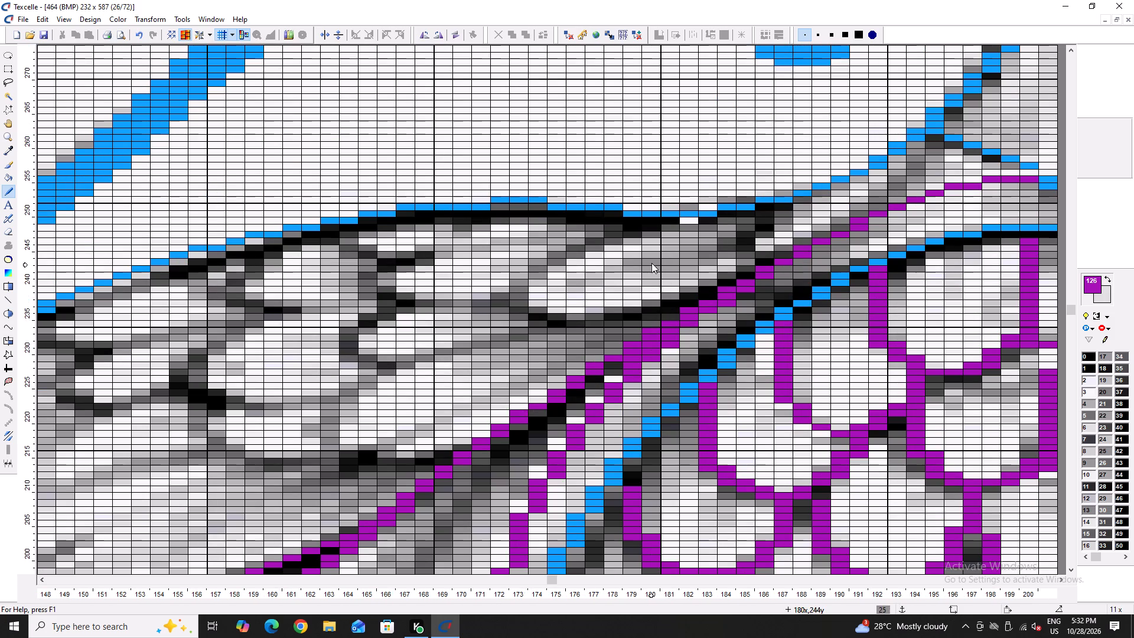
pyautogui.keyDown('ctrl'); pyautogui.scroll(-4, 663, 280); pyautogui.keyUp('ctrl')
pyautogui.keyDown('ctrl'); pyautogui.scroll(5, 663, 282); pyautogui.keyUp('ctrl')
pyautogui.press('y')
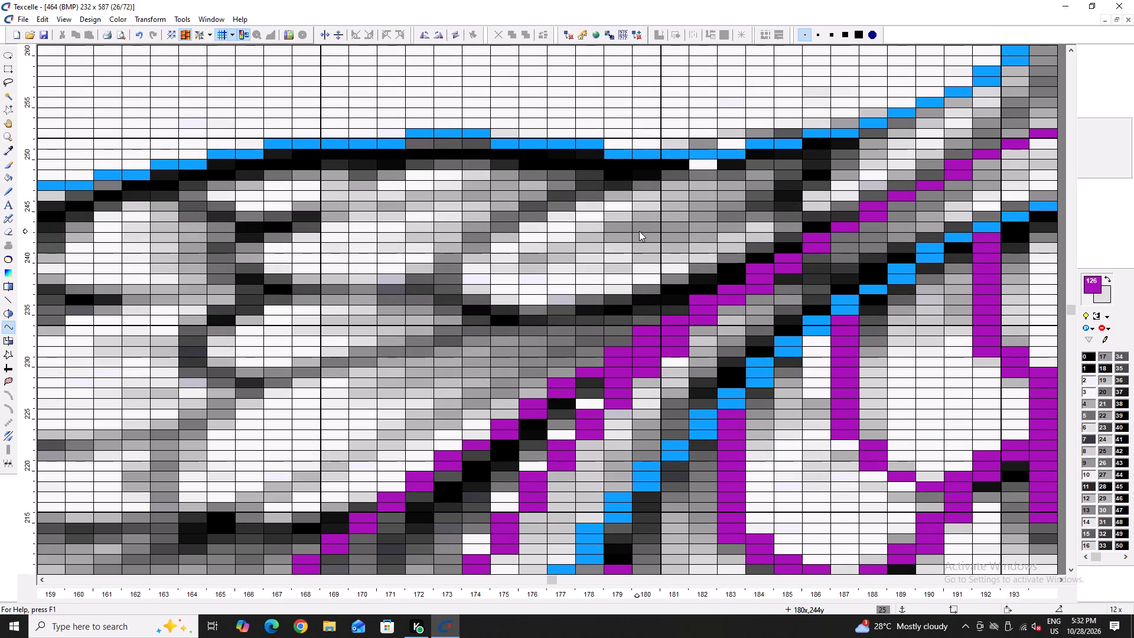
pyautogui.doubleClick(640, 159)
pyautogui.click(460, 300)
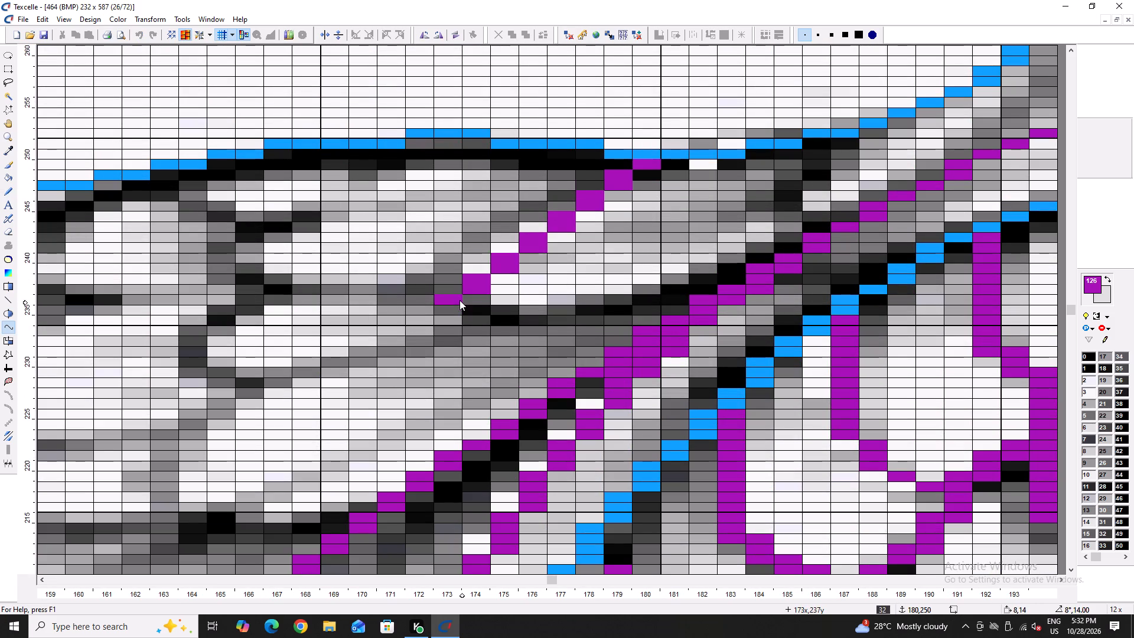
pyautogui.click(526, 207)
pyautogui.click(451, 300)
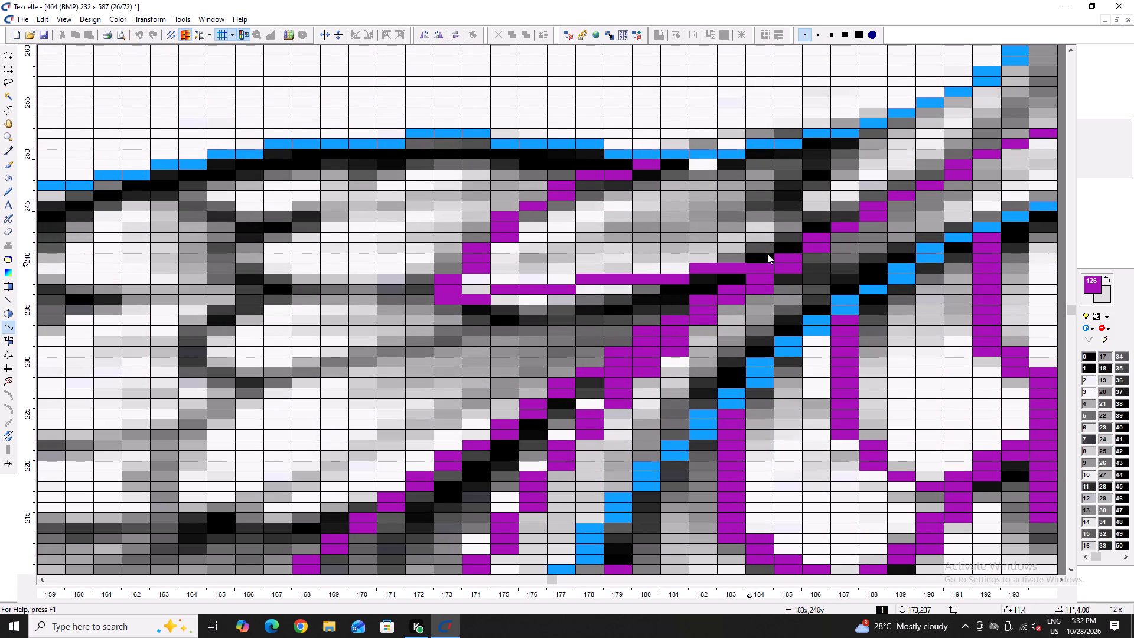
pyautogui.click(790, 235)
pyautogui.click(598, 319)
pyautogui.keyDown('ctrl'); pyautogui.scroll(-6, 551, 320); pyautogui.keyUp('ctrl')
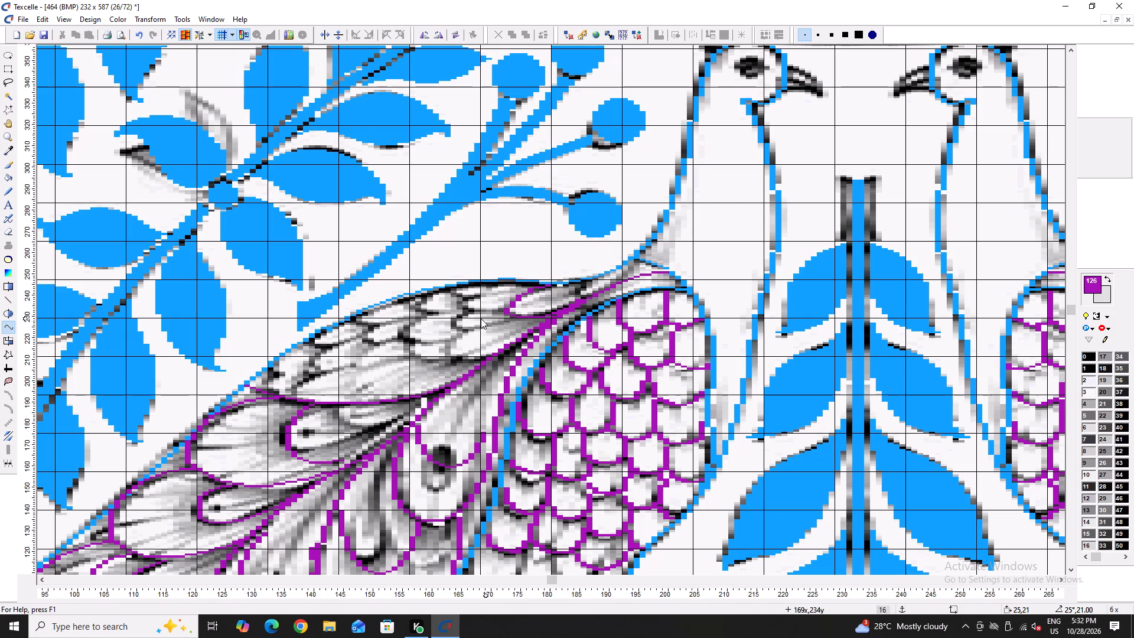
pyautogui.hotkey('ctrl', 's')
pyautogui.hotkey('ctrl', 's')
# Clean up the lower edge of the lowest purple body scale beside the blue wing outline, using the freehand pen.
pyautogui.keyDown('ctrl'); pyautogui.scroll(-3, 621, 412); pyautogui.keyUp('ctrl')
pyautogui.keyDown('ctrl'); pyautogui.scroll(7, 610, 433); pyautogui.keyUp('ctrl')
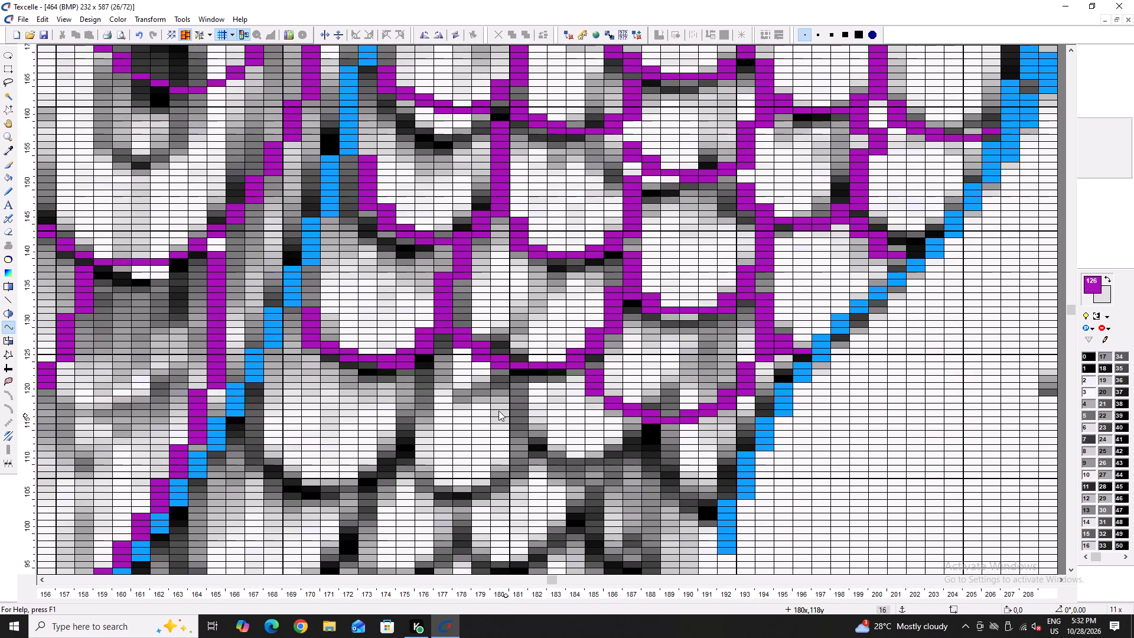
pyautogui.press('space')
pyautogui.press('x')
pyautogui.moveTo(405, 364); pyautogui.dragTo(382, 362, button='right')
pyautogui.rightClick(425, 349)
pyautogui.rightClick(409, 359)
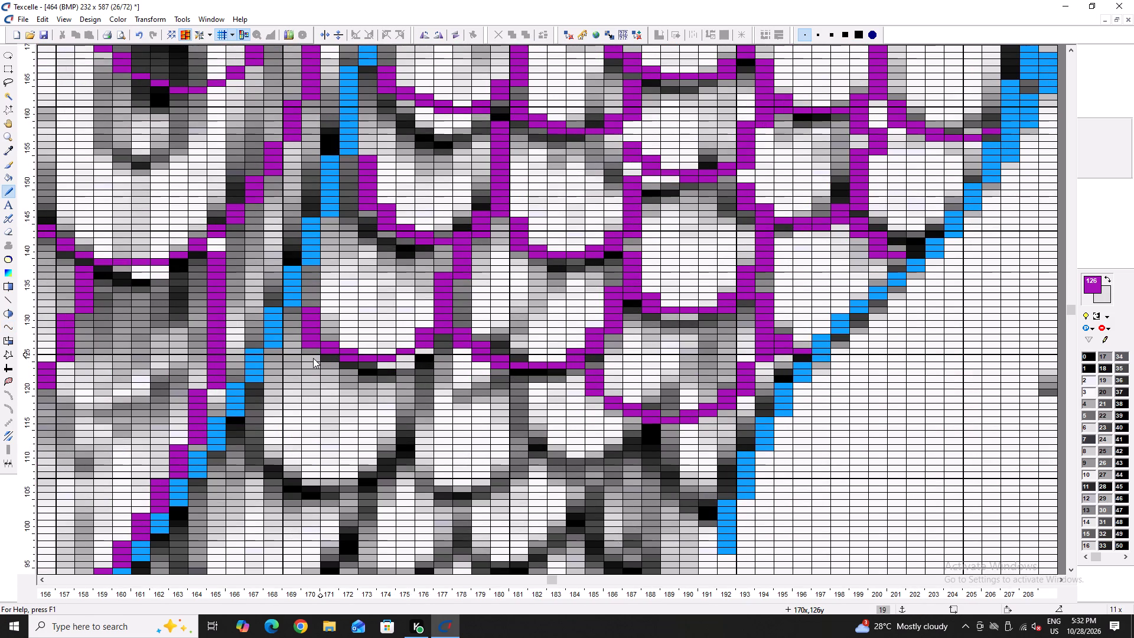
# Outline the body scale below it, next to the blue wing outline, in purple with a rounded bottom.
pyautogui.keyDown('ctrl'); pyautogui.scroll(-3, 313, 358); pyautogui.keyUp('ctrl')
pyautogui.scroll(-2, 363, 354)
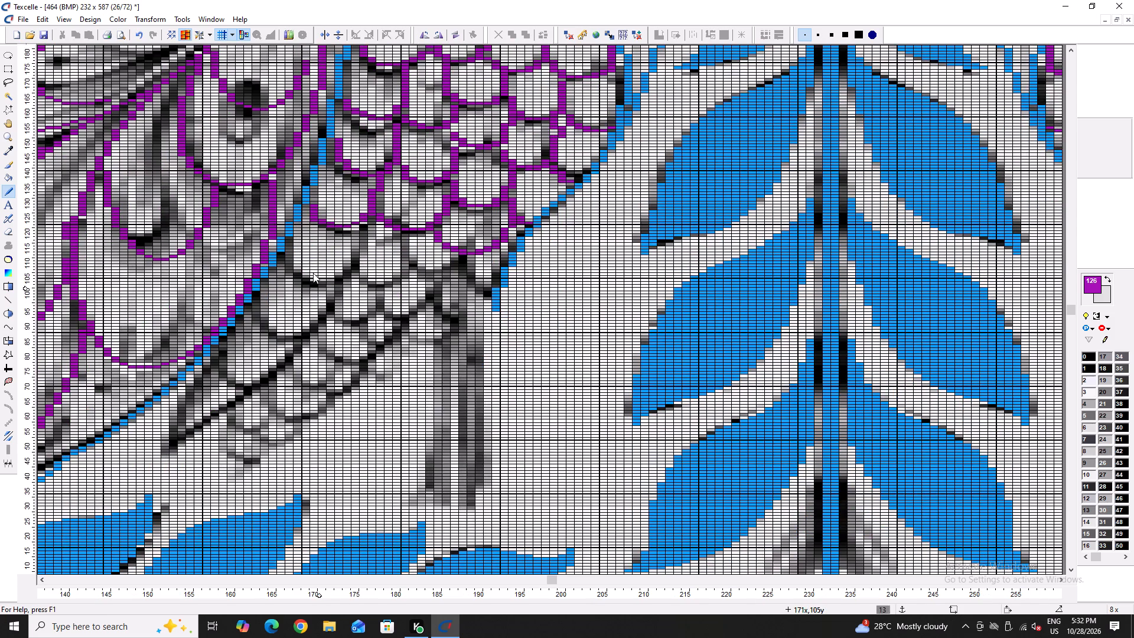
pyautogui.keyDown('ctrl'); pyautogui.scroll(3, 306, 255); pyautogui.keyUp('ctrl')
pyautogui.moveTo(272, 214); pyautogui.dragTo(272, 274)
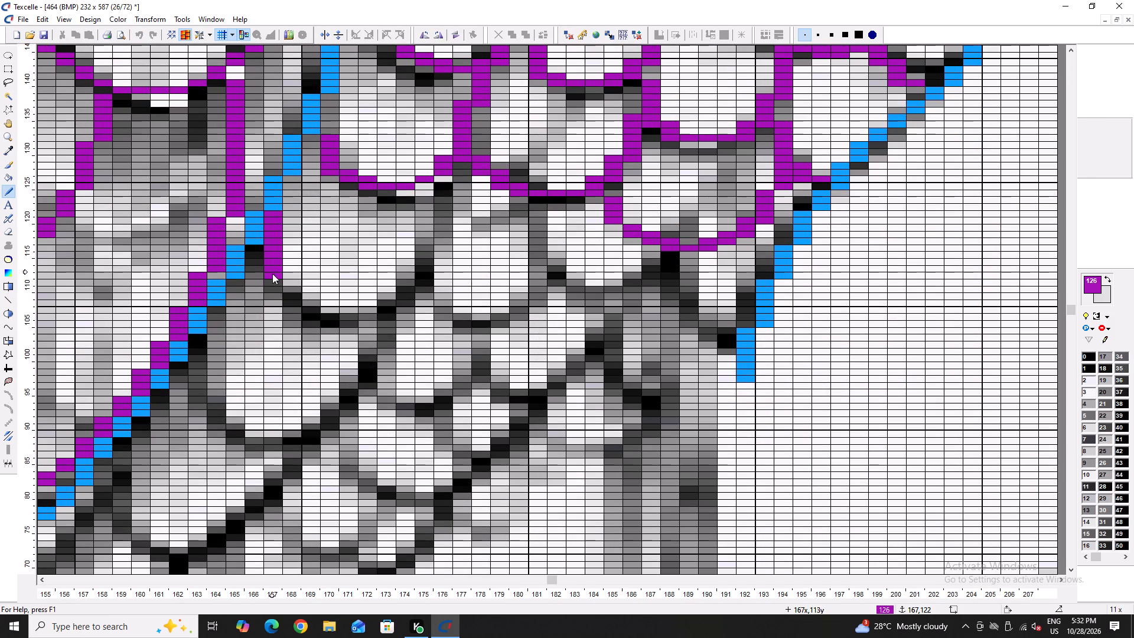
pyautogui.moveTo(272, 274); pyautogui.dragTo(416, 236)
pyautogui.moveTo(416, 233); pyautogui.dragTo(416, 226)
pyautogui.click(416, 226)
pyautogui.moveTo(416, 222); pyautogui.dragTo(416, 210)
pyautogui.moveTo(416, 210); pyautogui.dragTo(416, 196)
pyautogui.moveTo(416, 210); pyautogui.dragTo(416, 211)
pyautogui.click(416, 196)
pyautogui.click(419, 190)
pyautogui.click(425, 183)
pyautogui.click(425, 189)
# Outline the adjoining scale toward the peacock's breast in purple and trim the outer edge of its side line.
pyautogui.moveTo(422, 202); pyautogui.dragTo(430, 293)
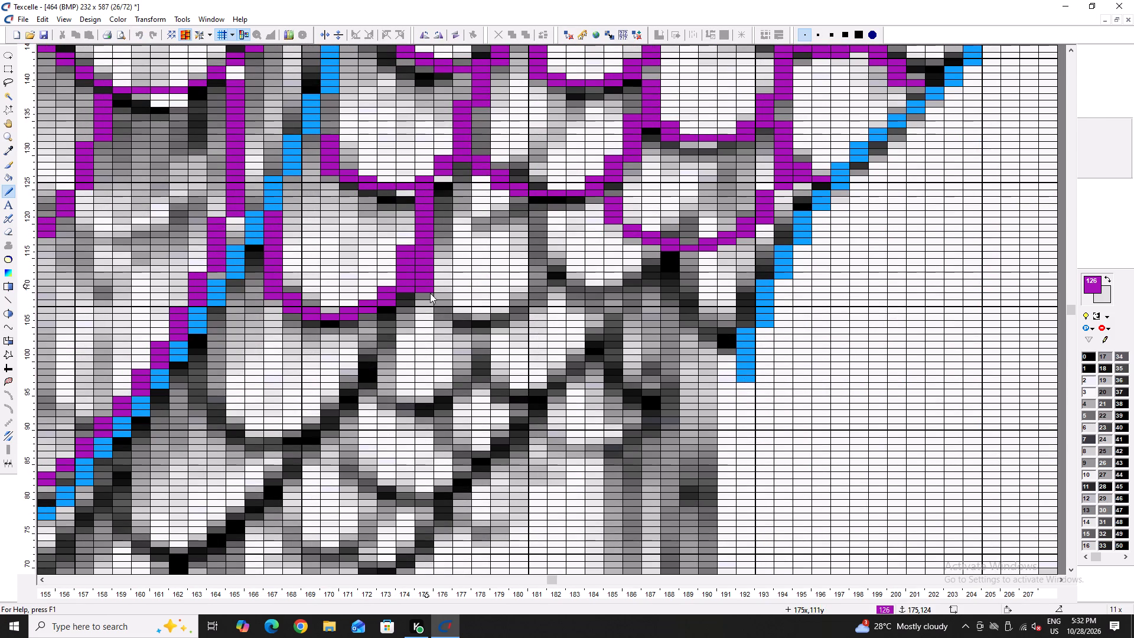
pyautogui.moveTo(430, 293); pyautogui.dragTo(544, 198)
pyautogui.moveTo(539, 213); pyautogui.dragTo(533, 265)
pyautogui.click(533, 265)
pyautogui.moveTo(553, 218); pyautogui.dragTo(553, 268, button='right')
pyautogui.moveTo(553, 268); pyautogui.dragTo(559, 210, button='right')
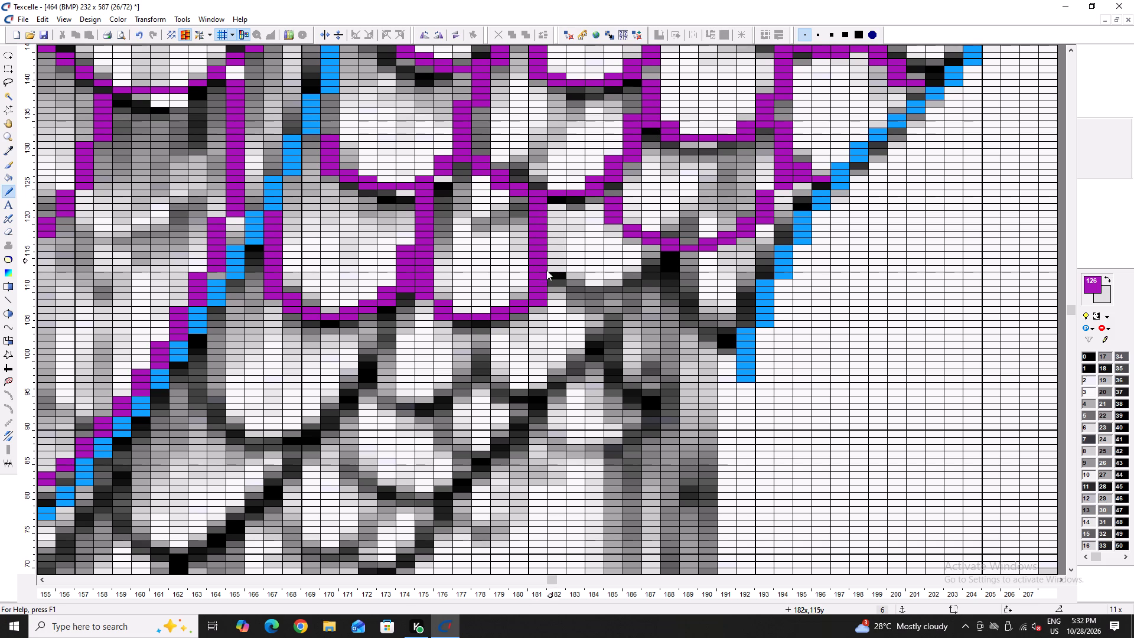
# Touch up the bottom corners of that second scale, retouching stray pixels in purple and the background colour.
pyautogui.rightClick(540, 298)
pyautogui.rightClick(442, 317)
pyautogui.rightClick(442, 317)
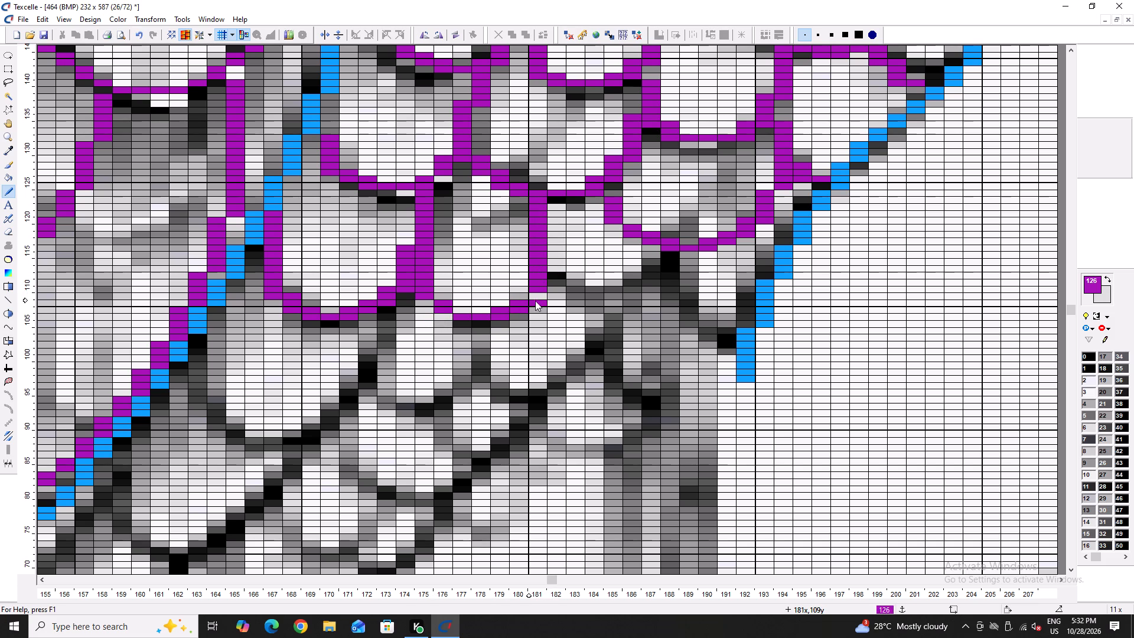
pyautogui.doubleClick(522, 291)
pyautogui.rightClick(535, 296)
pyautogui.rightClick(536, 297)
pyautogui.click(529, 298)
pyautogui.click(526, 294)
pyautogui.rightClick(522, 288)
pyautogui.rightClick(522, 288)
pyautogui.rightClick(522, 288)
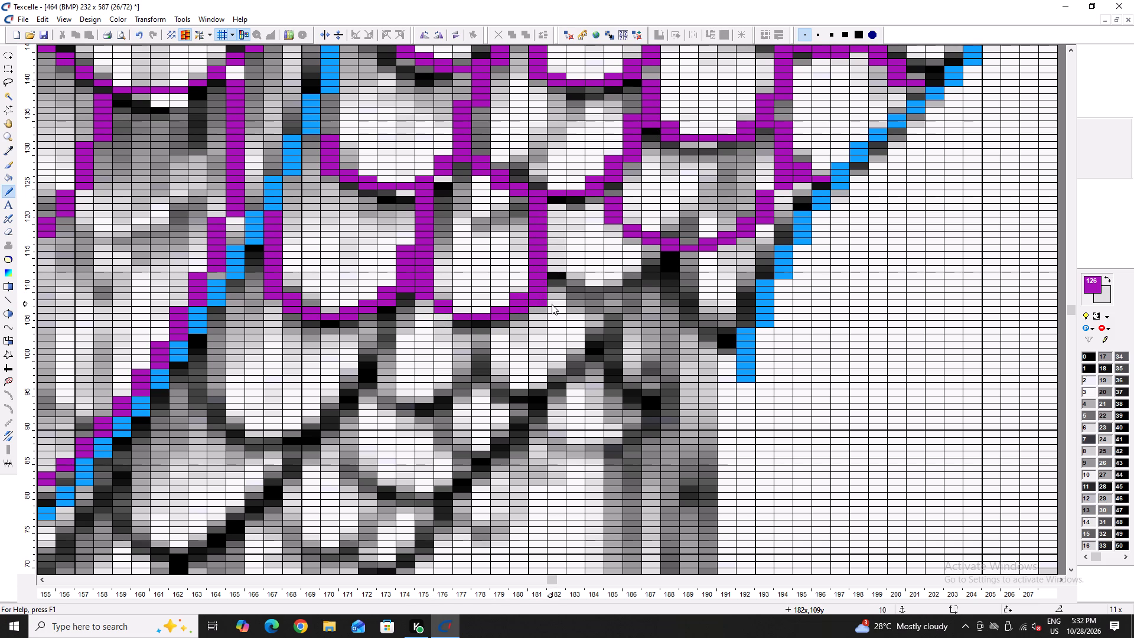
pyautogui.rightClick(537, 304)
pyautogui.rightClick(537, 304)
# Outline the third scale of the row in purple, with a rounded bottom rising to join the scale above.
pyautogui.press('Right')
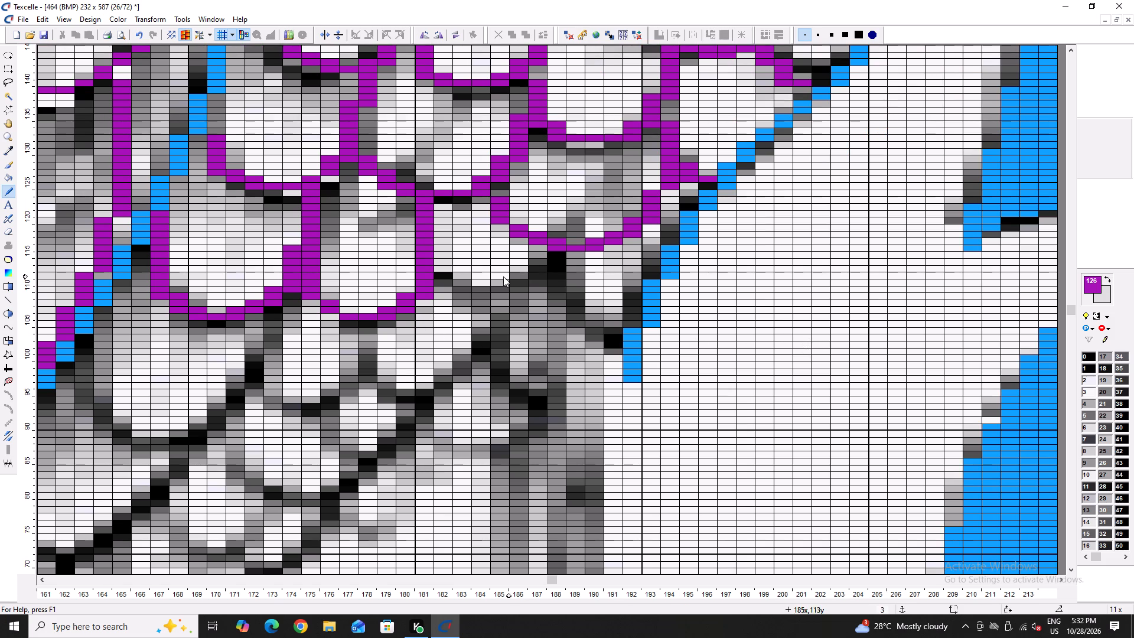
pyautogui.keyDown('ctrl'); pyautogui.scroll(2, 488, 276); pyautogui.keyUp('ctrl')
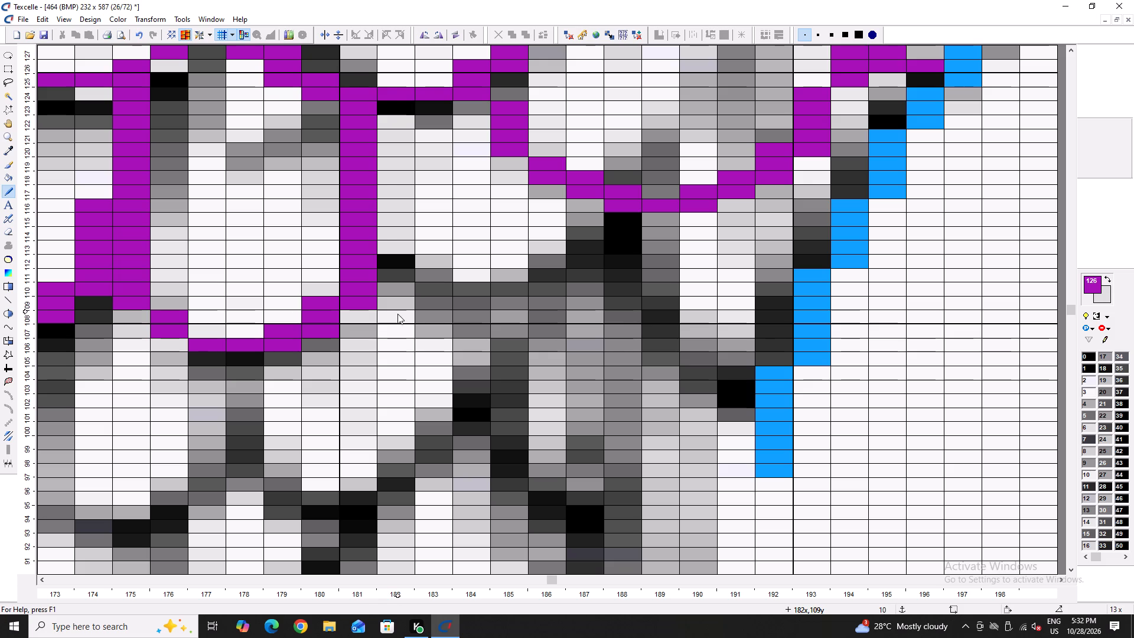
pyautogui.moveTo(387, 315); pyautogui.dragTo(585, 318)
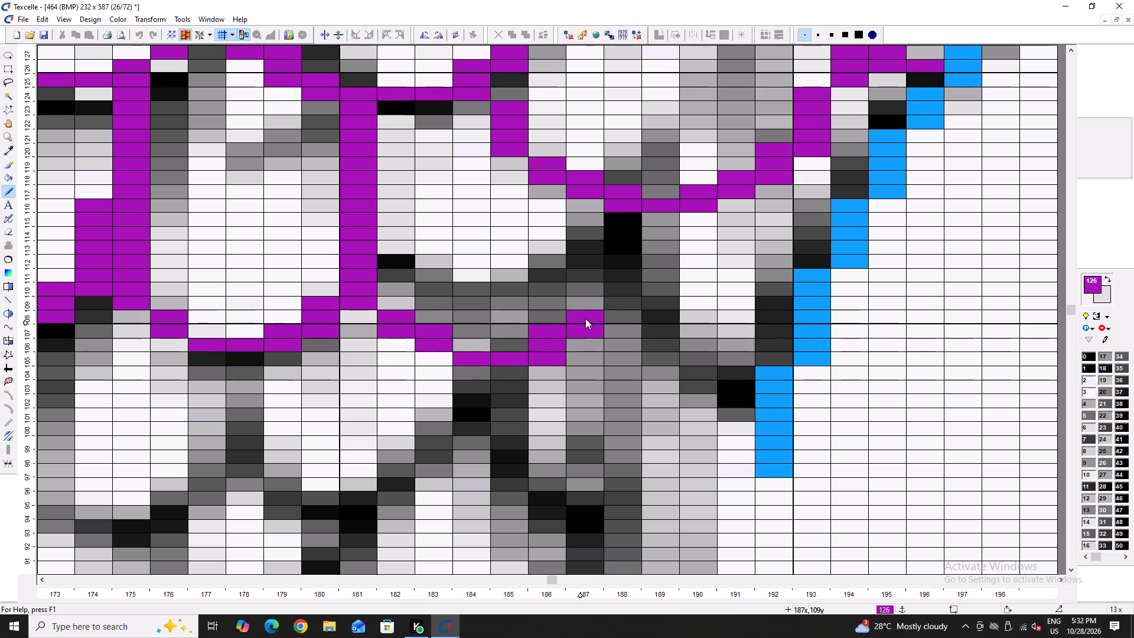
pyautogui.moveTo(584, 320); pyautogui.dragTo(598, 307)
pyautogui.moveTo(585, 318); pyautogui.dragTo(582, 321)
pyautogui.moveTo(599, 305); pyautogui.dragTo(614, 274)
pyautogui.click(617, 256)
pyautogui.moveTo(620, 245); pyautogui.dragTo(622, 230)
pyautogui.rightClick(558, 359)
pyautogui.keyDown('ctrl'); pyautogui.scroll(-2, 621, 346); pyautogui.keyUp('ctrl')
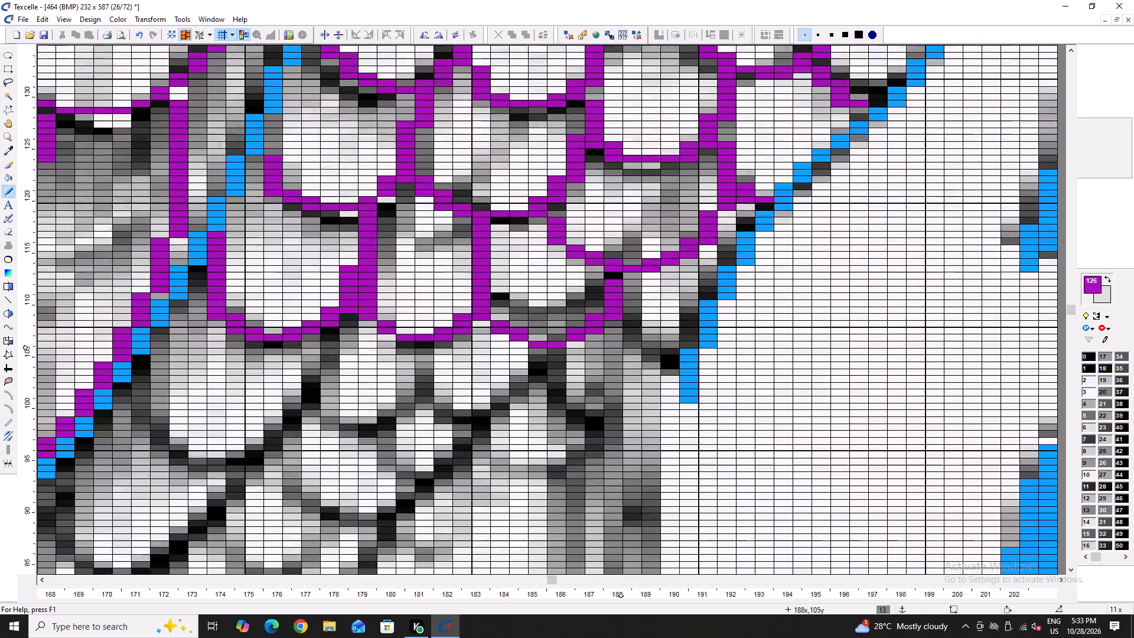
# Outline the first scale of the next row down, beside the blue wing outline, in purple and clean its bottom corners with the background colour.
pyautogui.keyDown('ctrl'); pyautogui.scroll(-2, 621, 348); pyautogui.keyUp('ctrl')
pyautogui.keyDown('ctrl'); pyautogui.scroll(2, 650, 351); pyautogui.keyUp('ctrl')
pyautogui.keyDown('ctrl'); pyautogui.scroll(-2, 287, 324); pyautogui.keyUp('ctrl')
pyautogui.keyDown('ctrl'); pyautogui.scroll(2, 204, 348); pyautogui.keyUp('ctrl')
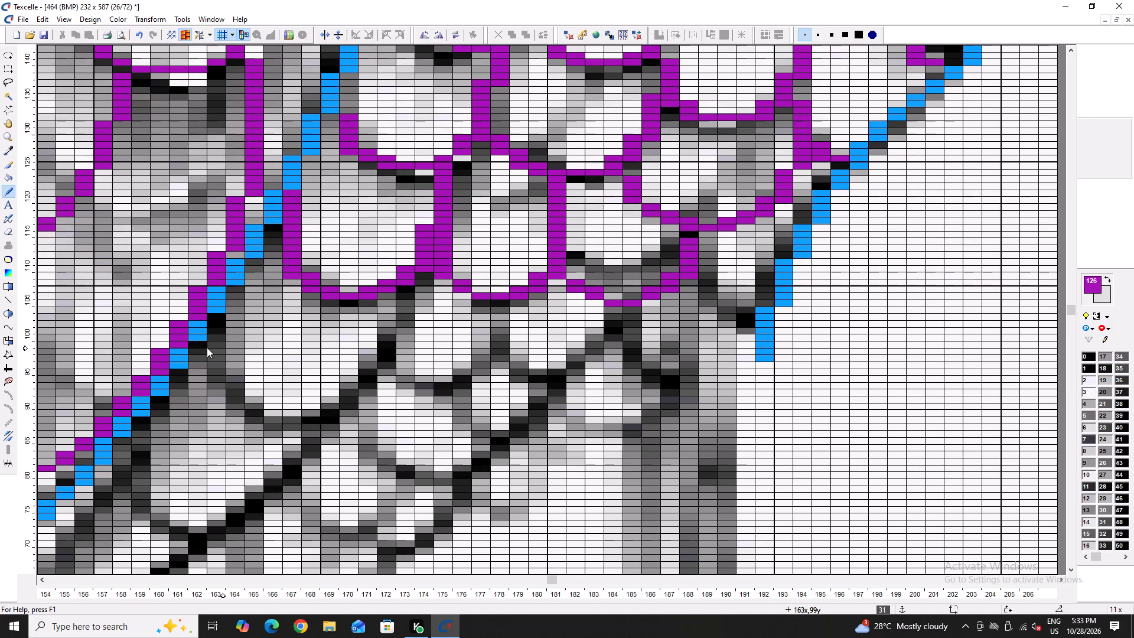
pyautogui.moveTo(213, 344); pyautogui.dragTo(335, 402)
pyautogui.click(335, 401)
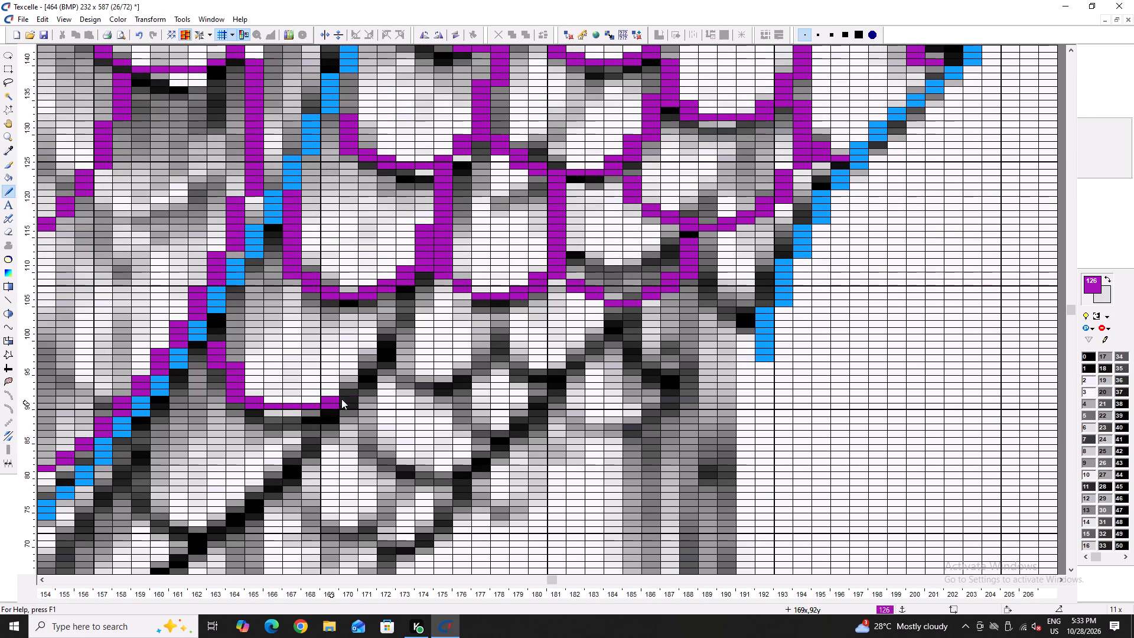
pyautogui.click(341, 399)
pyautogui.doubleClick(345, 396)
pyautogui.click(354, 388)
pyautogui.moveTo(356, 387); pyautogui.dragTo(377, 305)
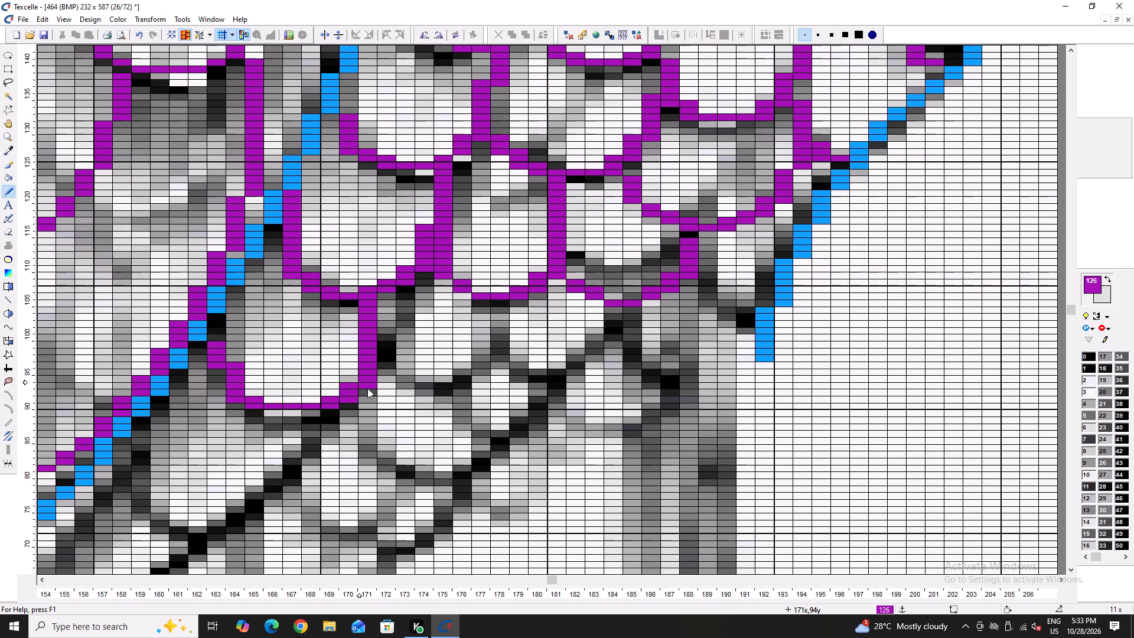
pyautogui.rightClick(367, 388)
pyautogui.rightClick(236, 400)
pyautogui.rightClick(253, 408)
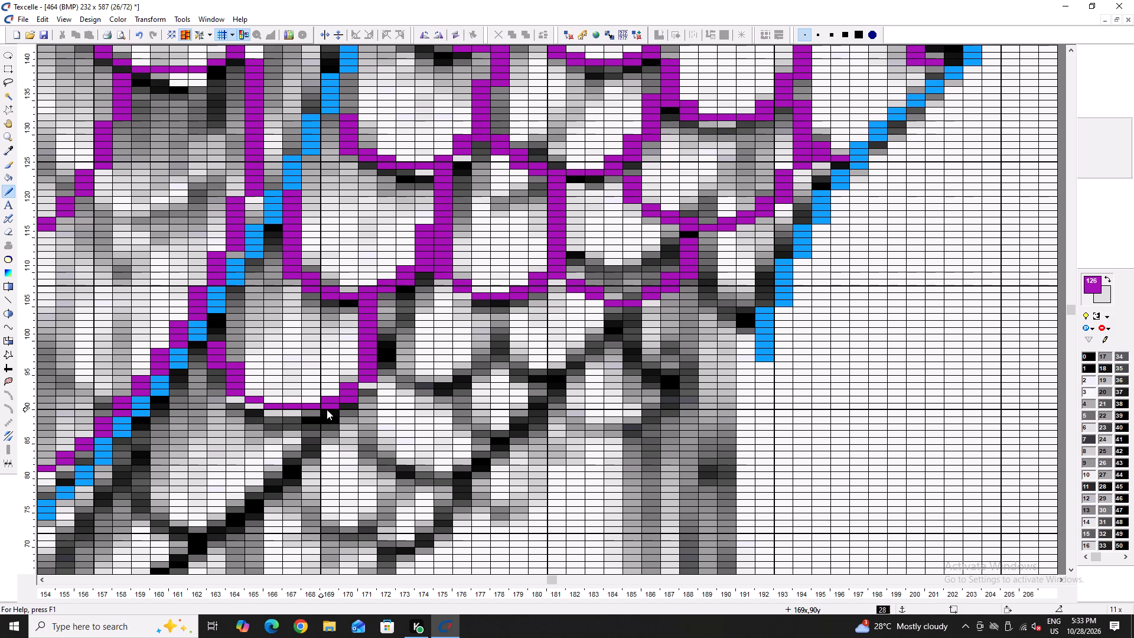
pyautogui.rightClick(332, 406)
pyautogui.rightClick(346, 399)
# Outline the next two scales of that row in purple, with rounded bottoms and side lines rising to the scales above.
pyautogui.moveTo(386, 386); pyautogui.dragTo(499, 306)
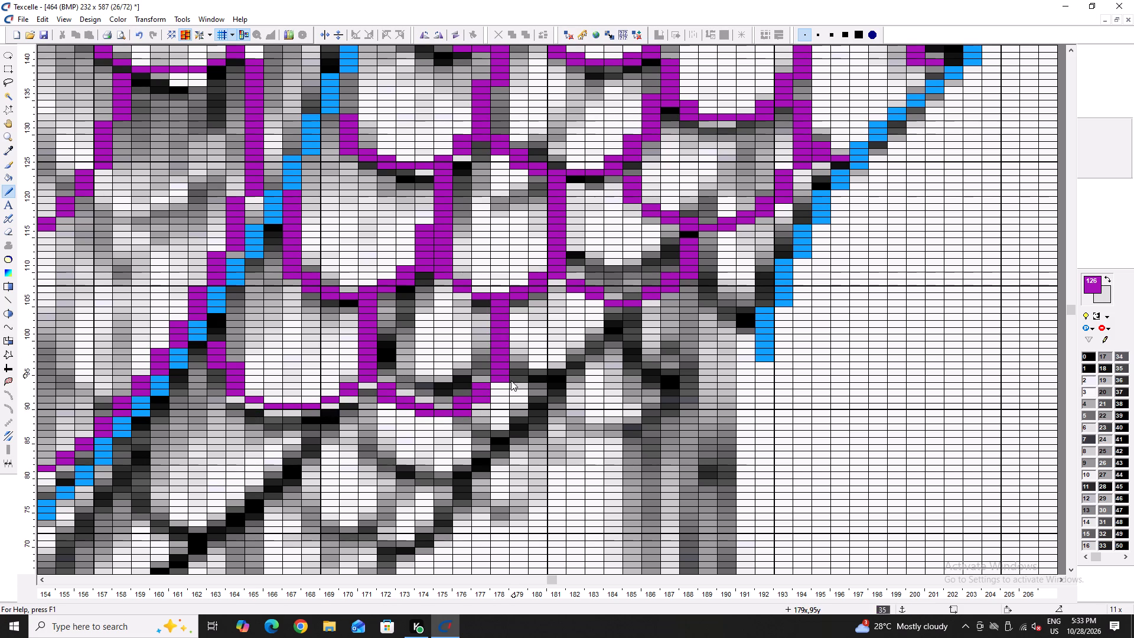
pyautogui.moveTo(514, 383); pyautogui.dragTo(617, 329)
pyautogui.click(618, 322)
pyautogui.click(618, 315)
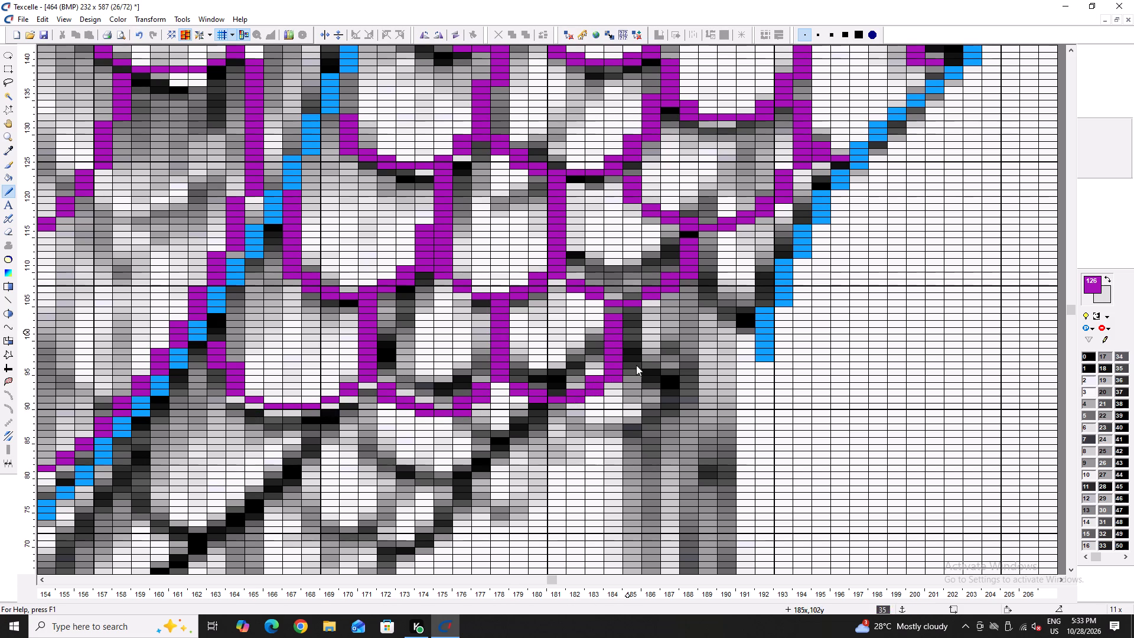
# Trace the rounded bottom of the row's outermost scale in purple up to the blue breast outline, and retouch its starting corner.
pyautogui.moveTo(626, 382); pyautogui.dragTo(713, 379)
pyautogui.moveTo(715, 378); pyautogui.dragTo(722, 373)
pyautogui.doubleClick(724, 372)
pyautogui.click(733, 364)
pyautogui.moveTo(738, 362); pyautogui.dragTo(748, 349)
pyautogui.click(752, 342)
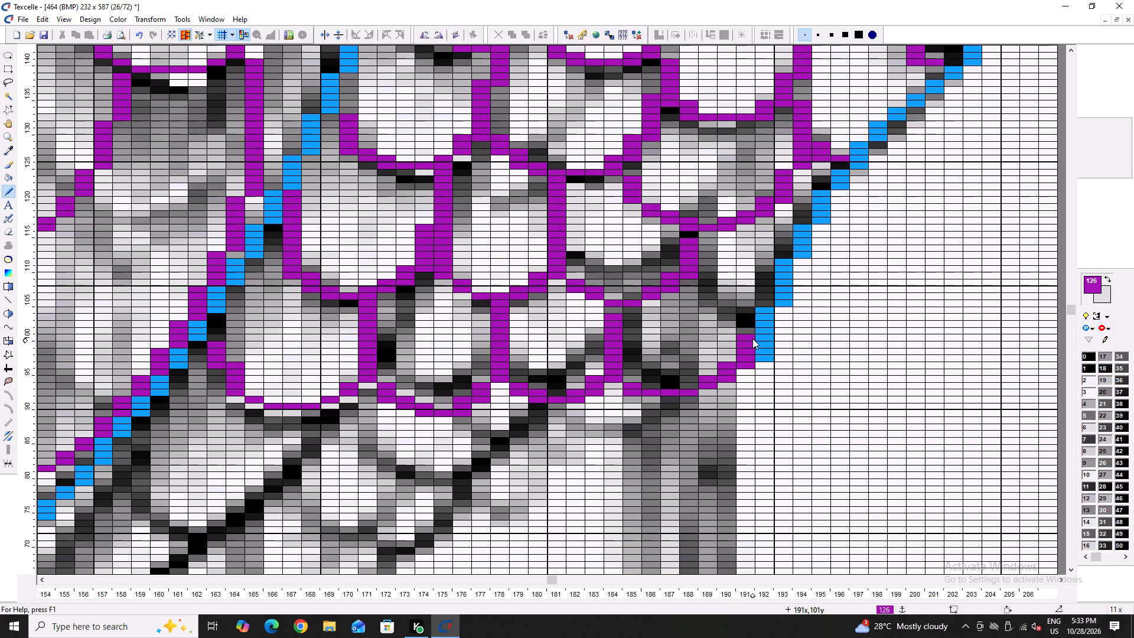
pyautogui.click(752, 338)
pyautogui.rightClick(633, 393)
# Draw the outermost scale's top line in purple to the blue breast outline and fill in its outer side line.
pyautogui.keyDown('ctrl'); pyautogui.scroll(-3, 642, 386); pyautogui.keyUp('ctrl')
pyautogui.keyDown('ctrl'); pyautogui.scroll(3, 693, 346); pyautogui.keyUp('ctrl')
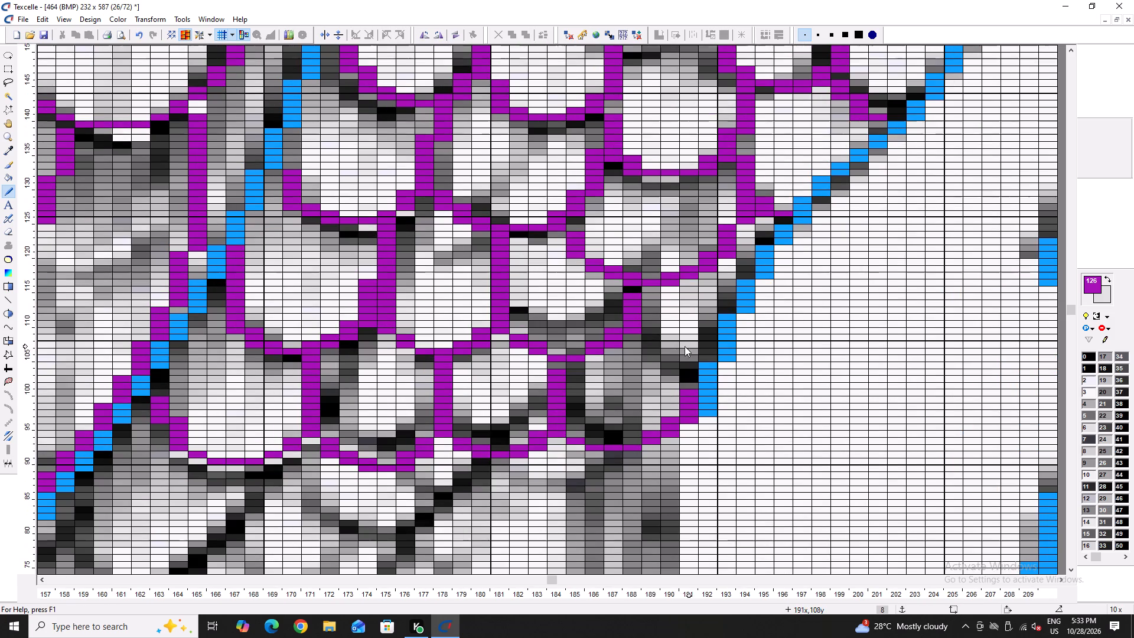
pyautogui.moveTo(650, 337); pyautogui.dragTo(700, 364)
pyautogui.click(700, 364)
pyautogui.moveTo(691, 374); pyautogui.dragTo(692, 383)
pyautogui.doubleClick(713, 359)
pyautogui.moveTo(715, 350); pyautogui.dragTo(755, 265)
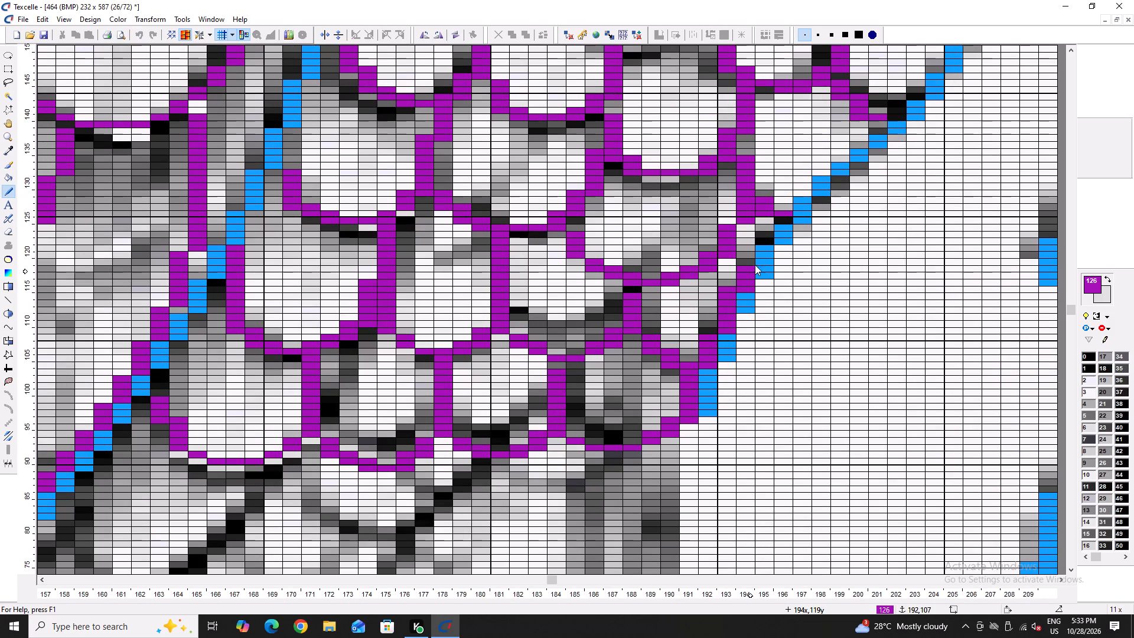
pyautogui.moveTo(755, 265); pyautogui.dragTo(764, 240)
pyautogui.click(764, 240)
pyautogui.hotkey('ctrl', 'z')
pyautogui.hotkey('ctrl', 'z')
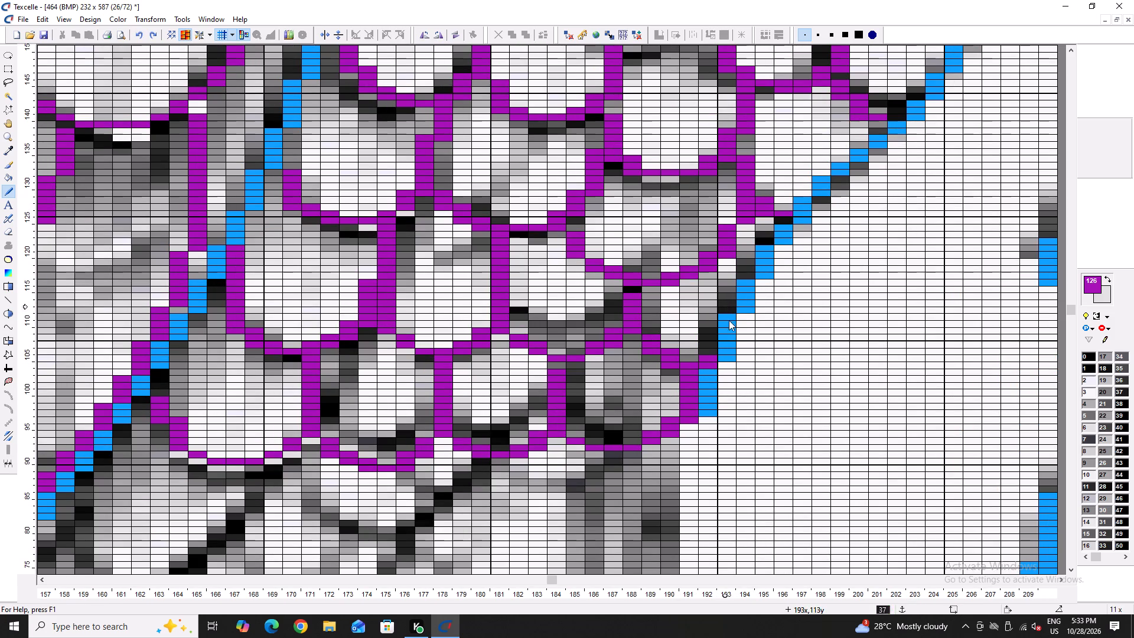
# Trace the small scale's outer edge in purple along the inside of the blue breast outline, up to the scale above.
pyautogui.hotkey('shift', 'space')
pyautogui.moveTo(710, 349); pyautogui.dragTo(735, 289)
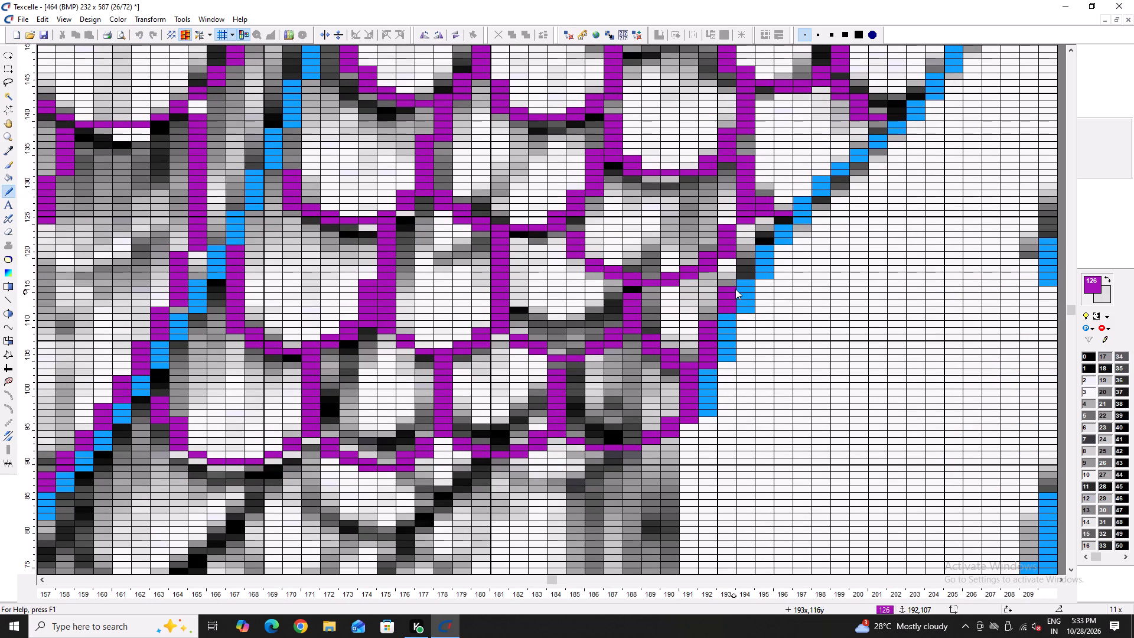
pyautogui.moveTo(735, 289); pyautogui.dragTo(715, 318)
pyautogui.doubleClick(714, 319)
pyautogui.moveTo(725, 288); pyautogui.dragTo(728, 277)
pyautogui.moveTo(747, 256); pyautogui.dragTo(744, 275)
pyautogui.click(744, 275)
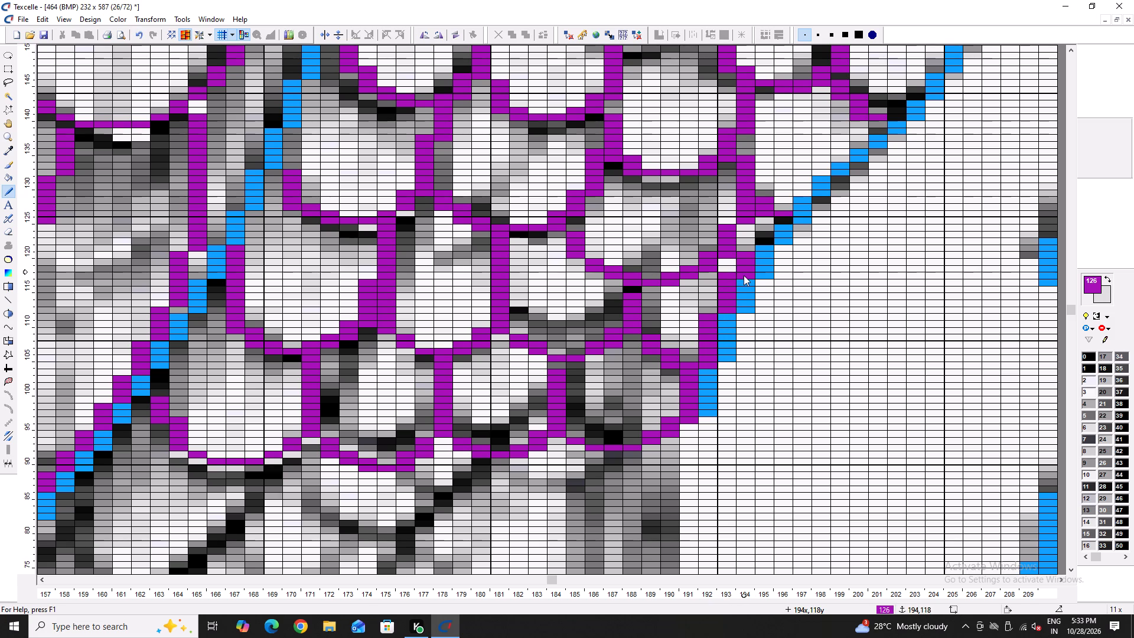
# Outline the first scale of the row below in purple, from the blue breast outline around its rounded bottom to the scale above.
pyautogui.keyDown('ctrl'); pyautogui.scroll(-3, 696, 316); pyautogui.keyUp('ctrl')
pyautogui.scroll(-2, 626, 365)
pyautogui.keyDown('ctrl'); pyautogui.scroll(2, 507, 246); pyautogui.keyUp('ctrl')
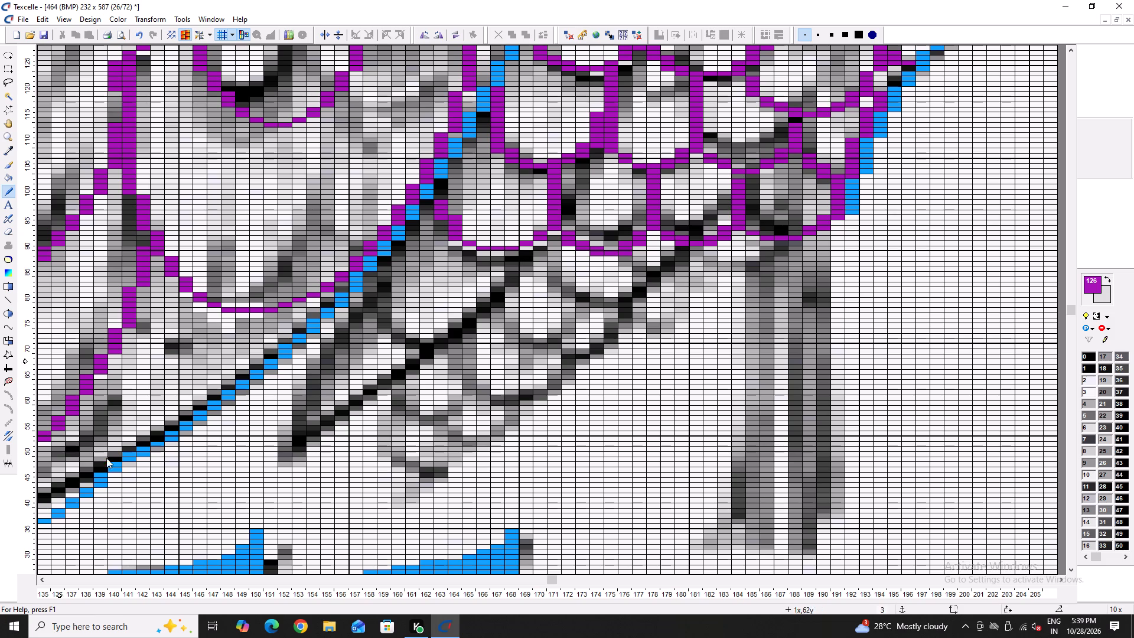
pyautogui.scroll(-2, 522, 386)
pyautogui.scroll(2, 365, 344)
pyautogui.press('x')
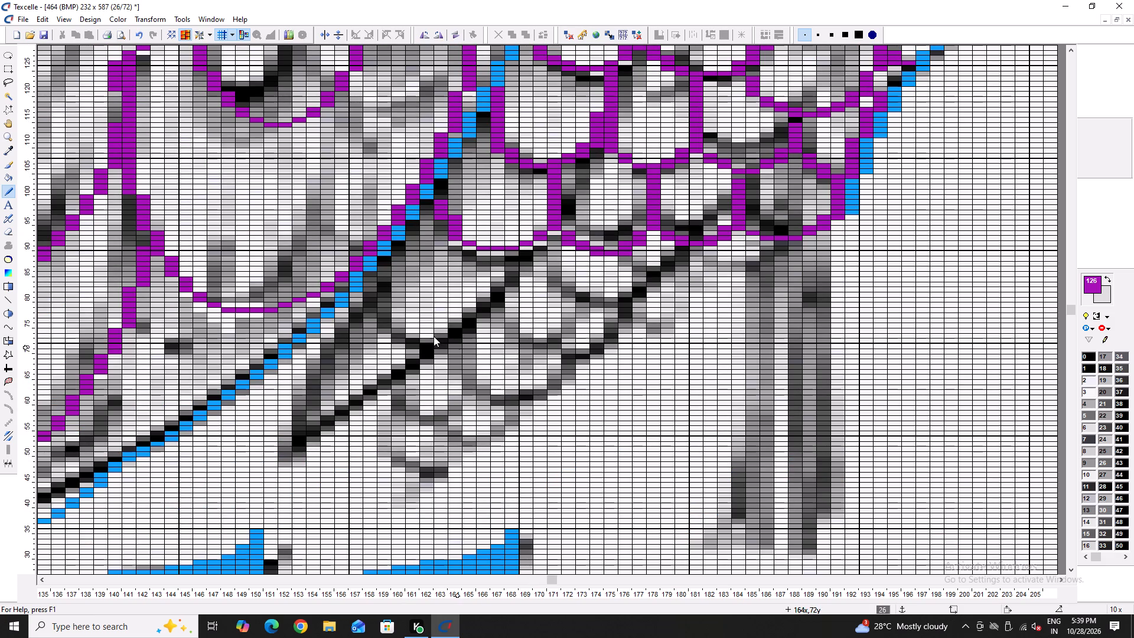
pyautogui.moveTo(369, 275); pyautogui.dragTo(415, 339)
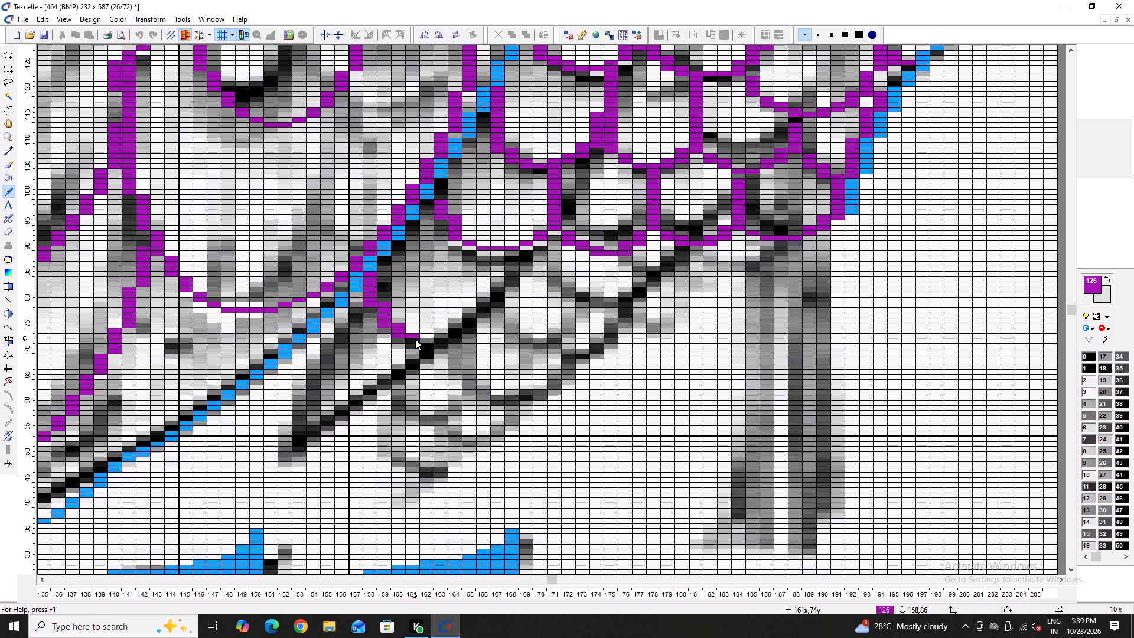
pyautogui.moveTo(415, 339); pyautogui.dragTo(497, 255)
# Outline the adjoining scale of that row in purple with a rounded bottom and outer side line, and retouch its lower corners.
pyautogui.moveTo(507, 295); pyautogui.dragTo(531, 336)
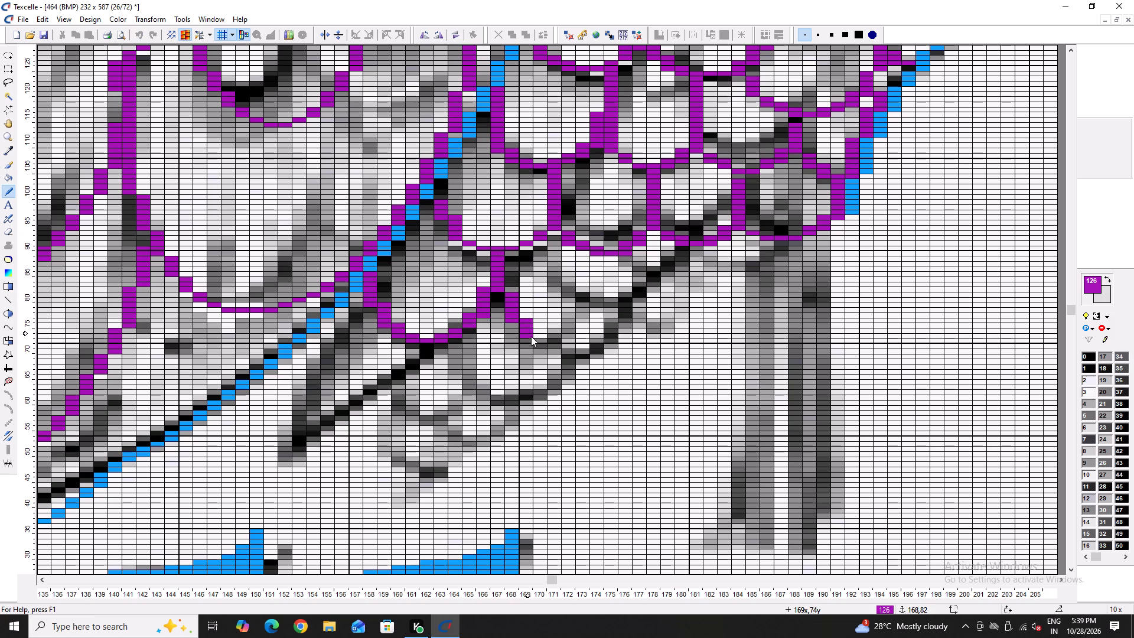
pyautogui.moveTo(531, 336); pyautogui.dragTo(611, 264)
pyautogui.tripleClick(611, 264)
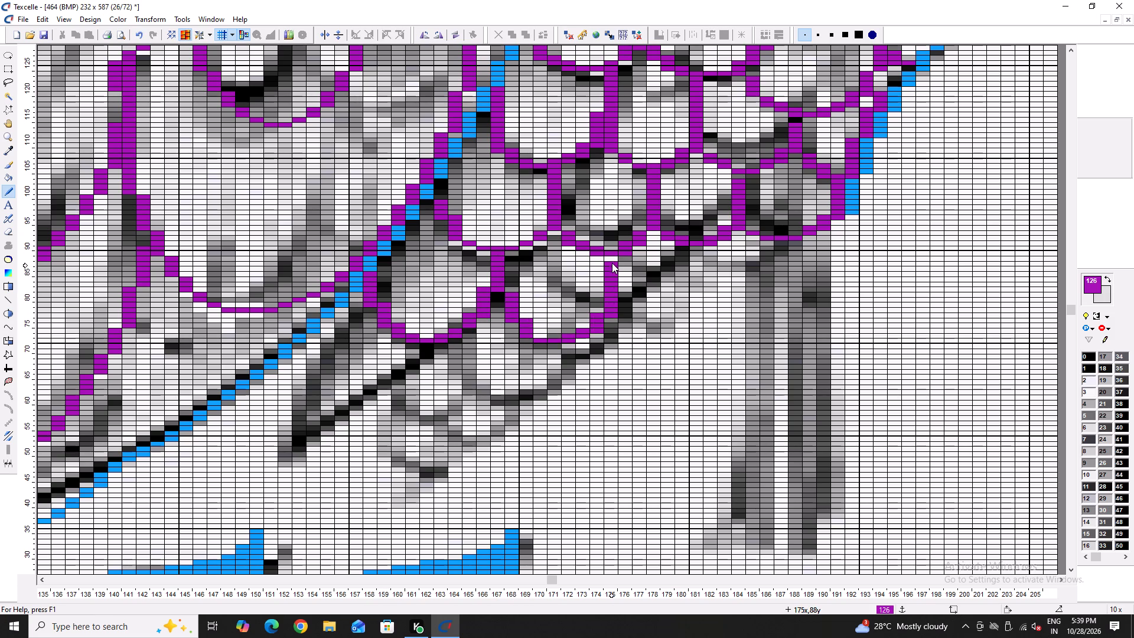
pyautogui.rightClick(612, 314)
pyautogui.rightClick(599, 327)
pyautogui.rightClick(599, 329)
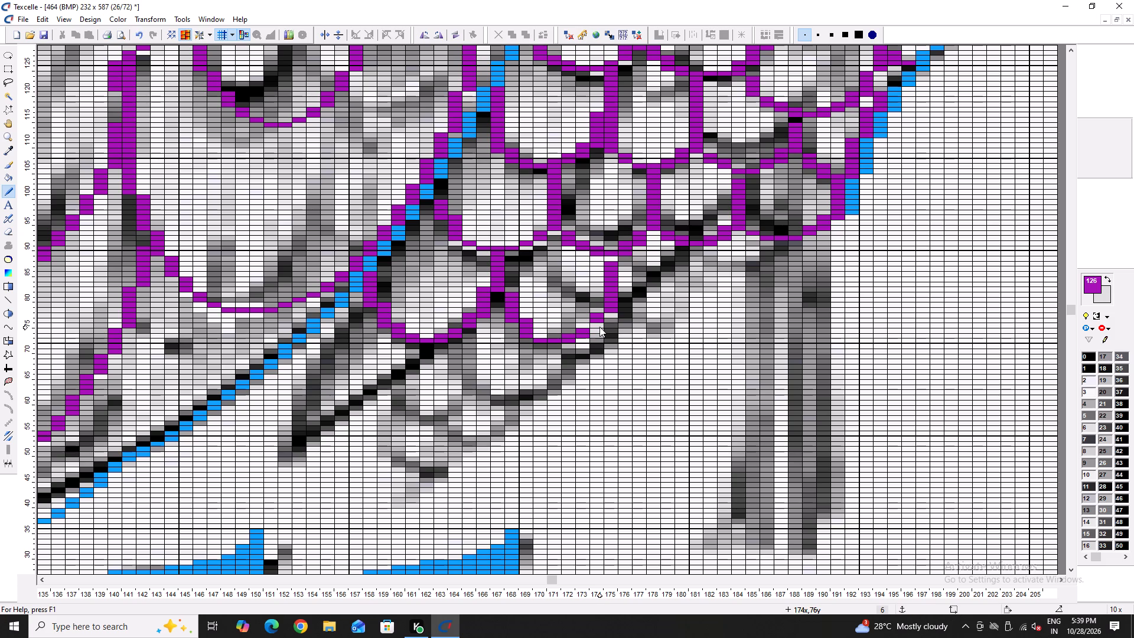
pyautogui.click(599, 327)
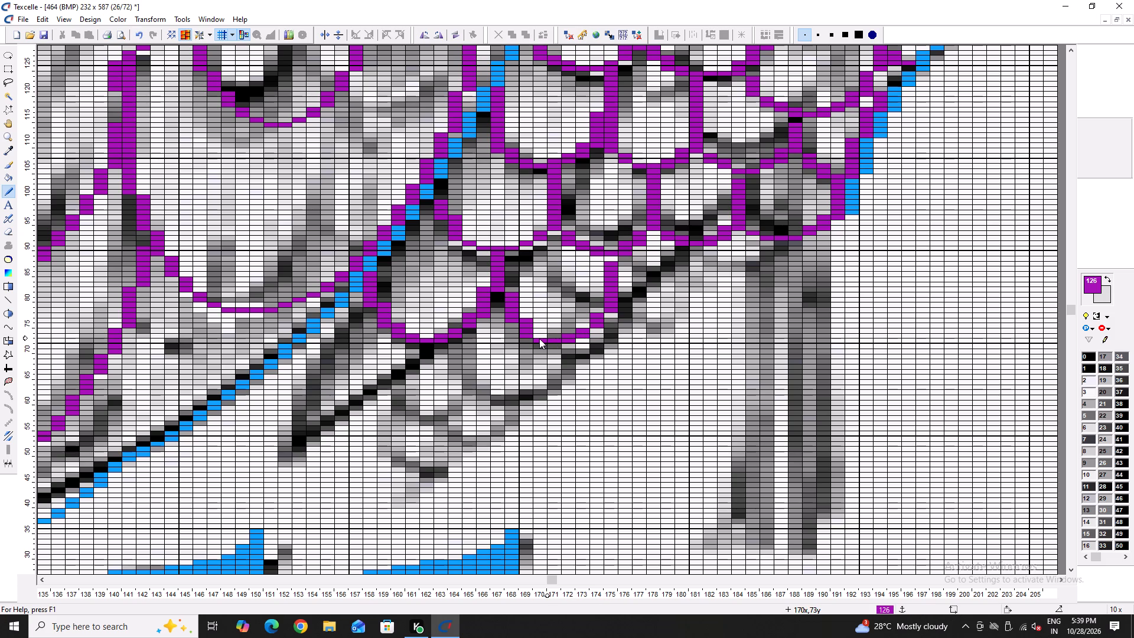
pyautogui.click(537, 334)
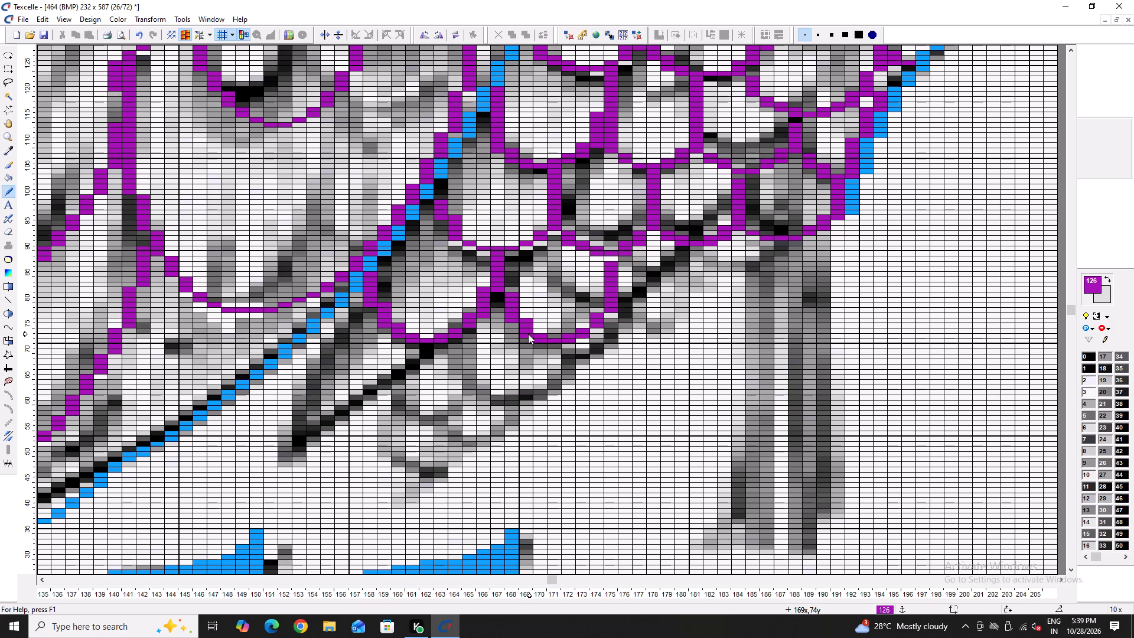
pyautogui.rightClick(528, 334)
pyautogui.rightClick(540, 340)
# Outline the third scale of that row in purple, curving up to the scales above near the legs, and trim its outer edge.
pyautogui.press('Right')
pyautogui.scroll(1, 420, 348)
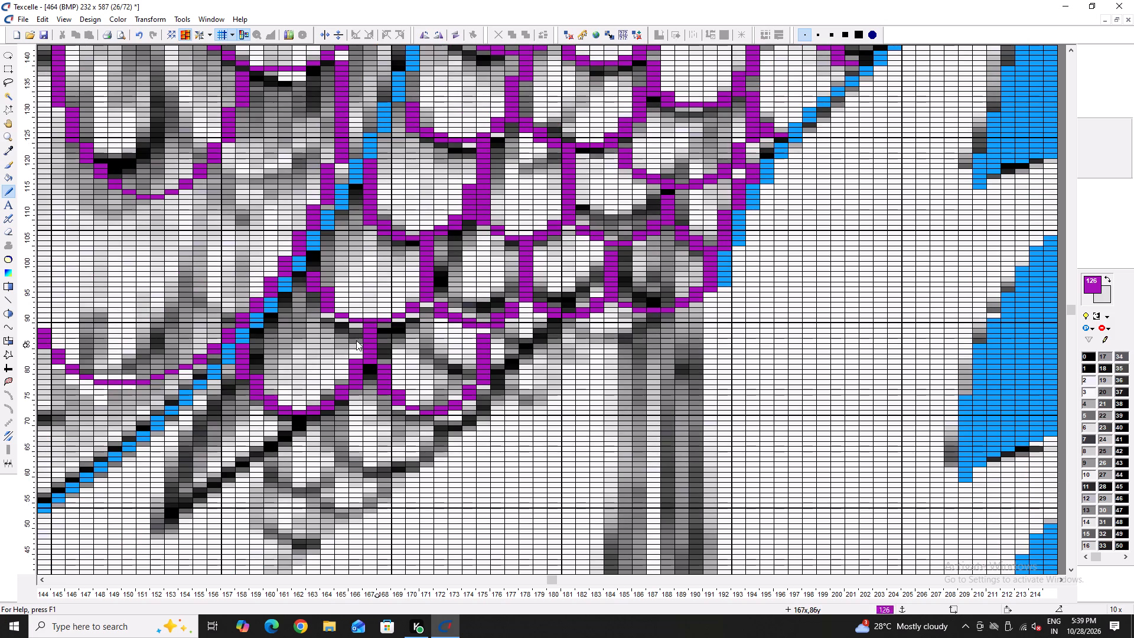
pyautogui.write('--')
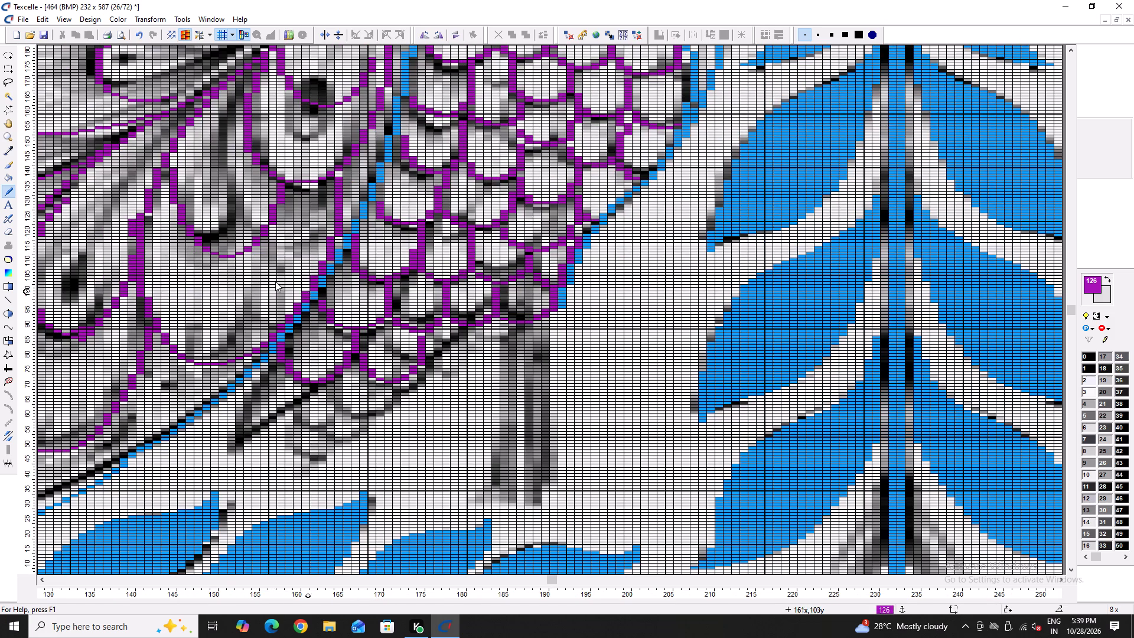
pyautogui.write('++')
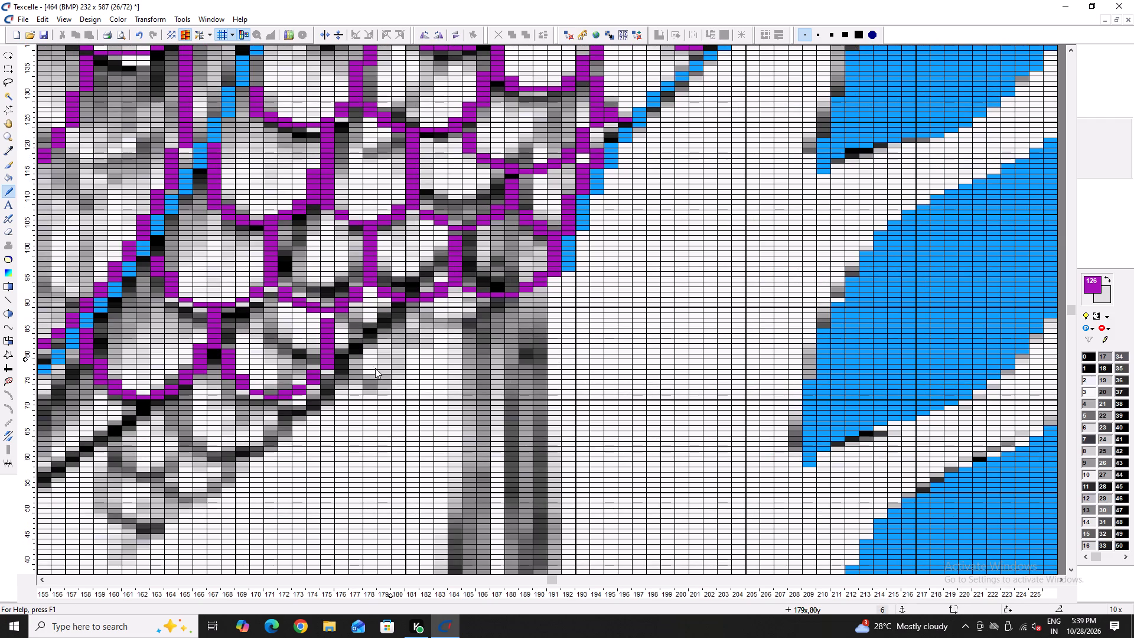
pyautogui.moveTo(341, 372); pyautogui.dragTo(382, 376)
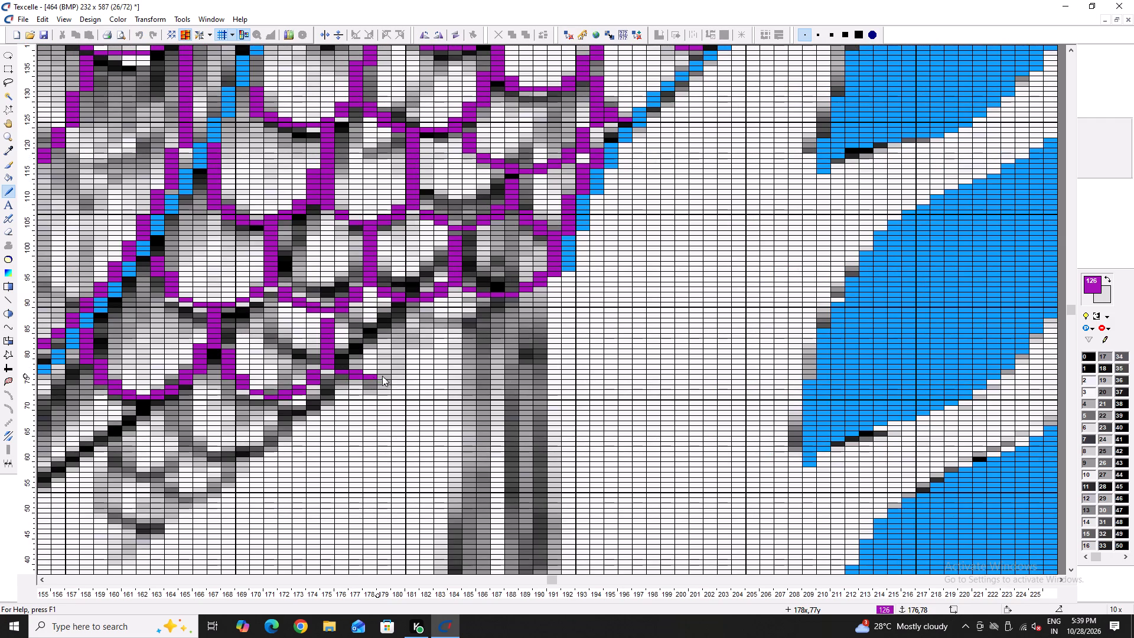
pyautogui.moveTo(382, 376); pyautogui.dragTo(425, 359)
pyautogui.click(427, 357)
pyautogui.click(434, 353)
pyautogui.moveTo(435, 352); pyautogui.dragTo(464, 302)
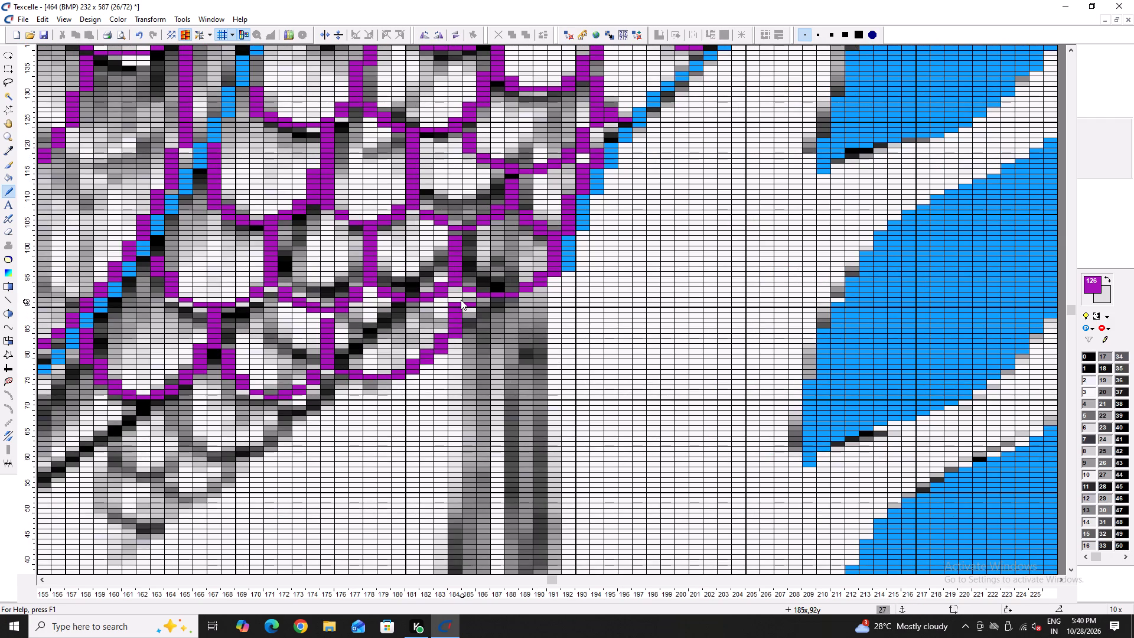
pyautogui.click(461, 300)
pyautogui.rightClick(470, 303)
pyautogui.rightClick(457, 333)
# Outline the rounded scale in the row below, under the first two scales, in purple and clean its bottom corners with the background colour.
pyautogui.press('Left')
pyautogui.scroll(-1, 460, 373)
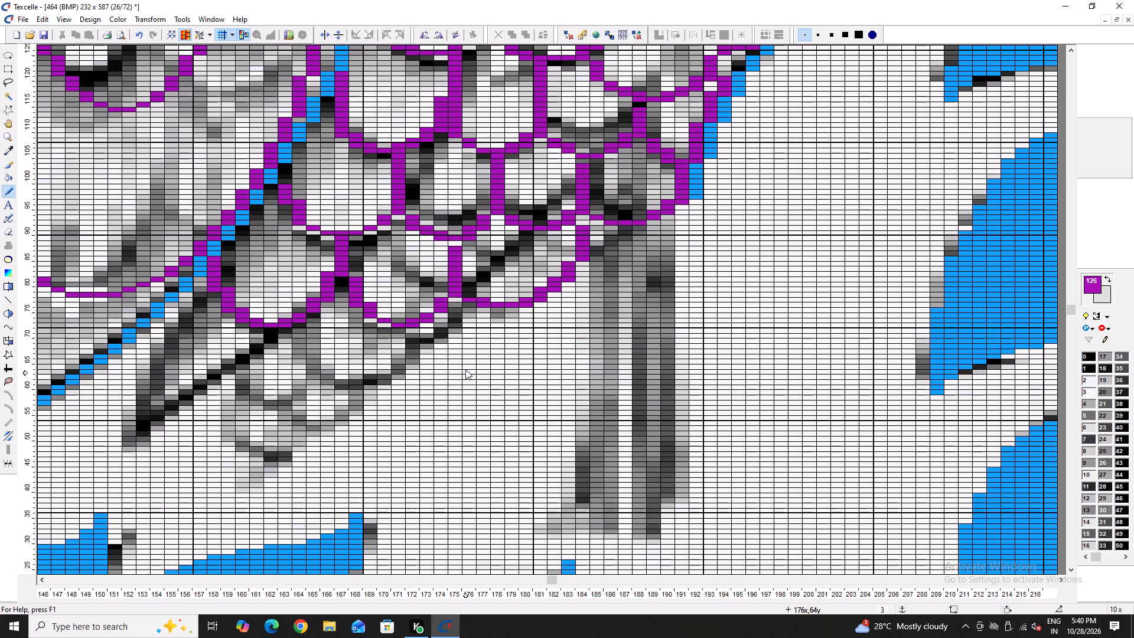
pyautogui.press('Left')
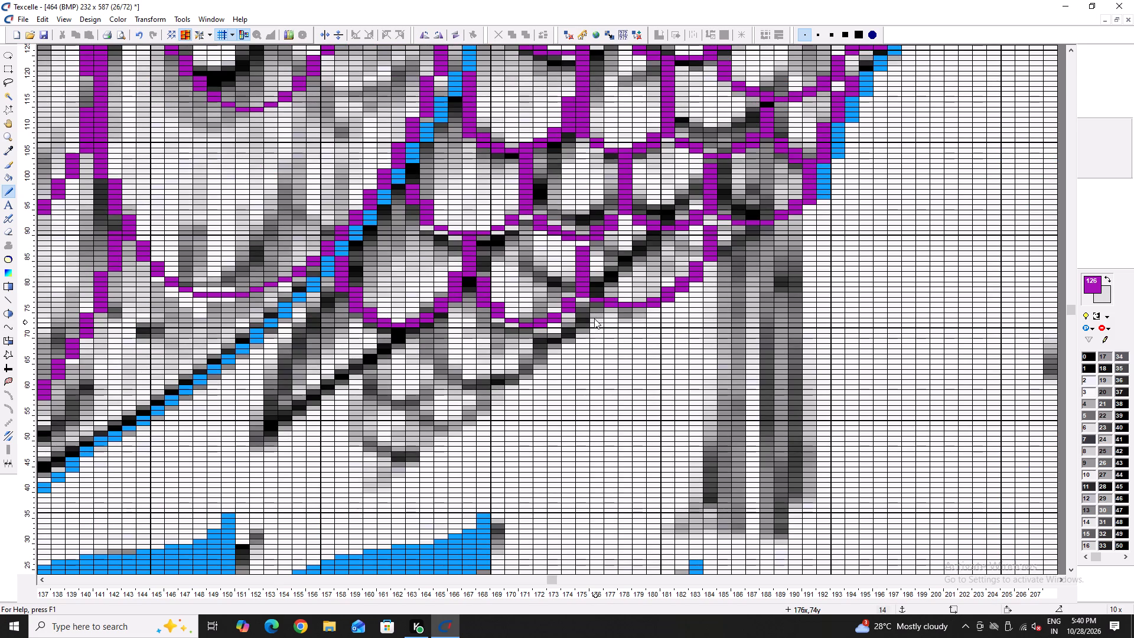
pyautogui.click(588, 322)
pyautogui.moveTo(588, 323); pyautogui.dragTo(542, 381)
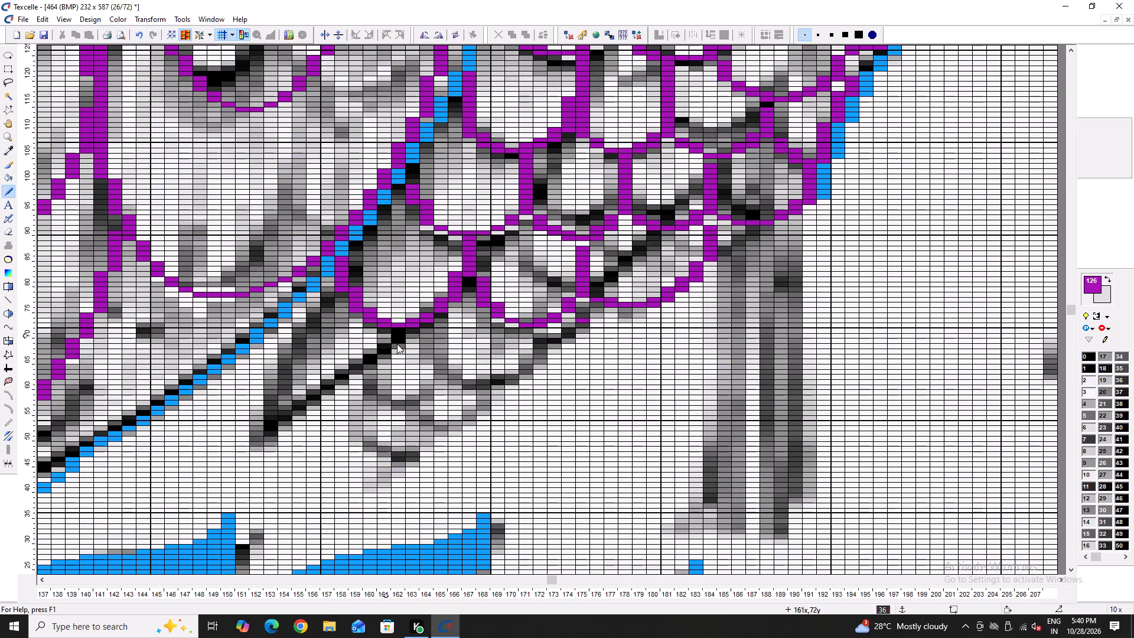
pyautogui.moveTo(435, 329); pyautogui.dragTo(469, 384)
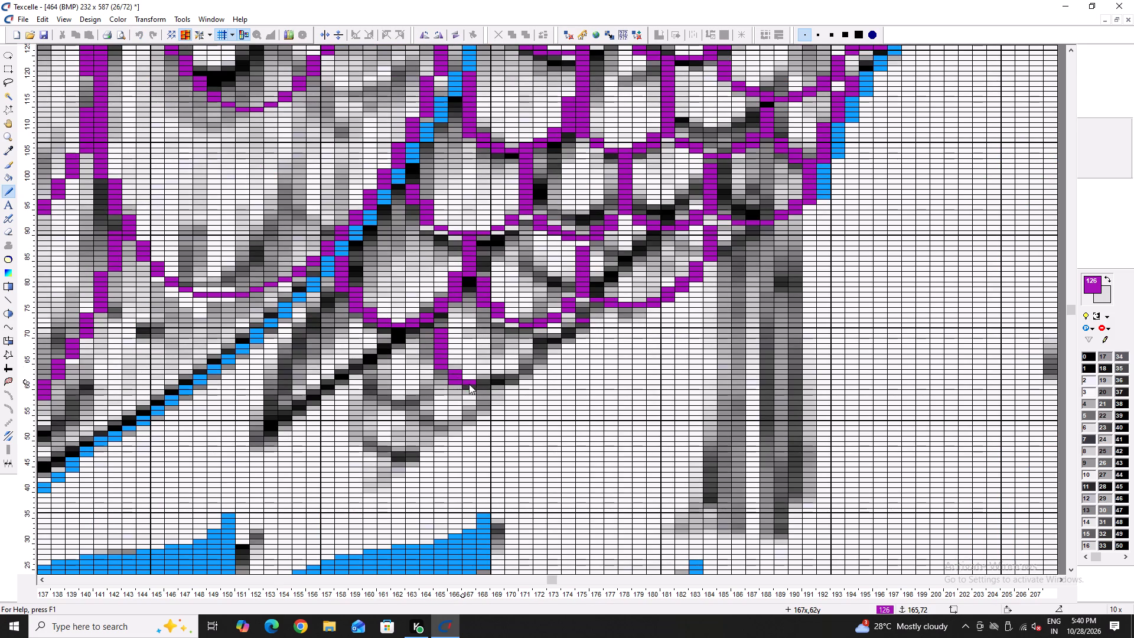
pyautogui.moveTo(469, 384); pyautogui.dragTo(547, 338)
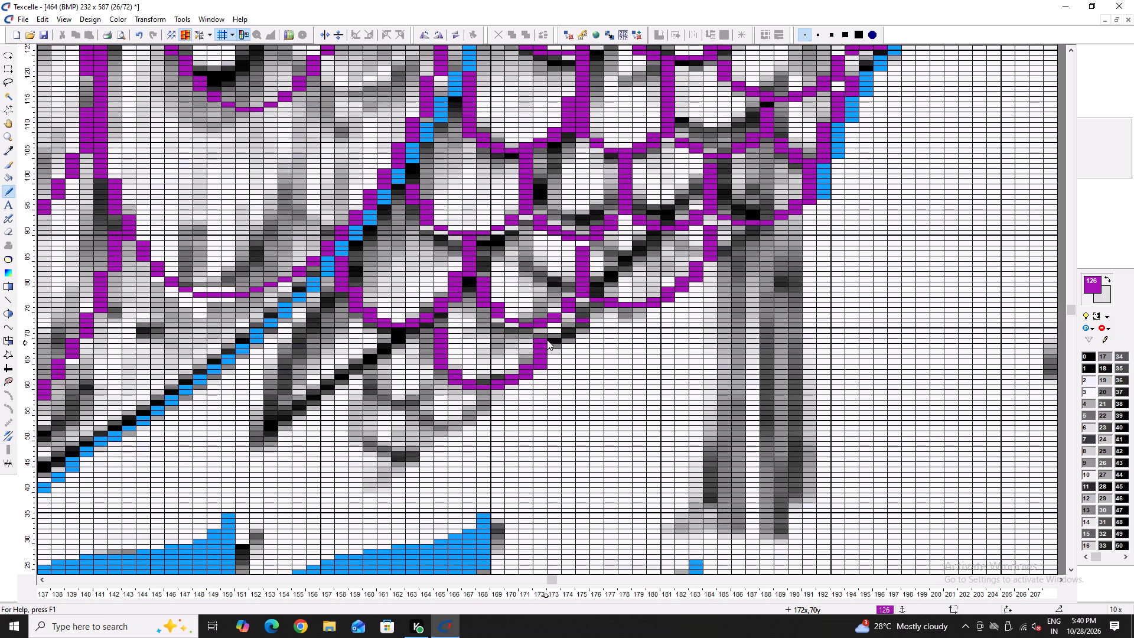
pyautogui.click(539, 334)
pyautogui.rightClick(546, 366)
pyautogui.rightClick(546, 366)
pyautogui.rightClick(534, 377)
pyautogui.rightClick(534, 377)
pyautogui.rightClick(533, 378)
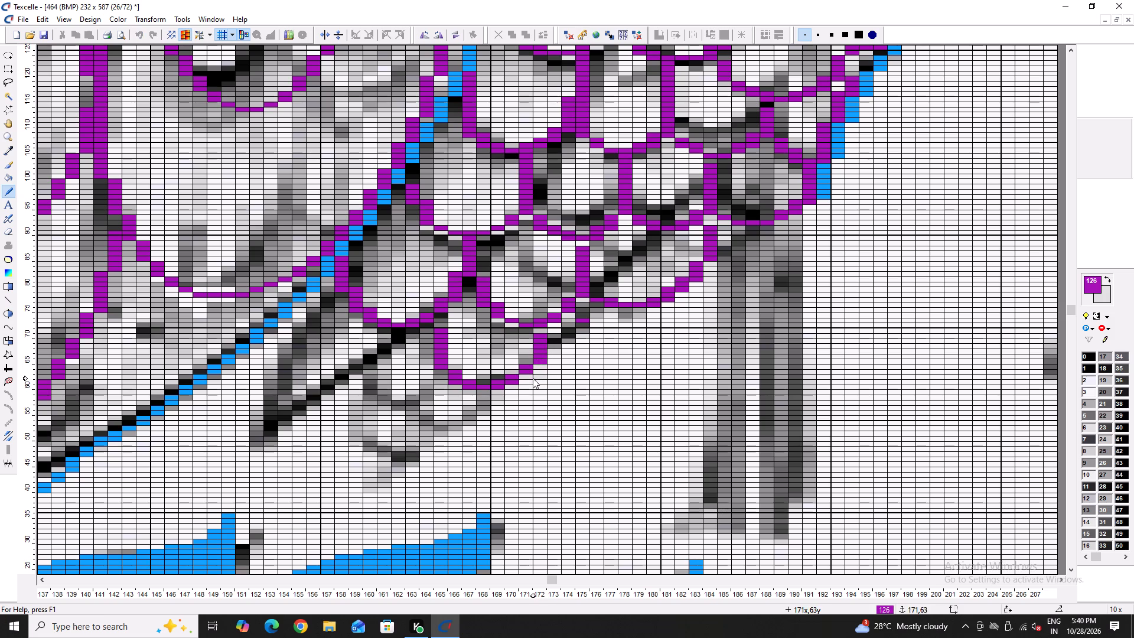
pyautogui.rightClick(457, 379)
pyautogui.rightClick(468, 390)
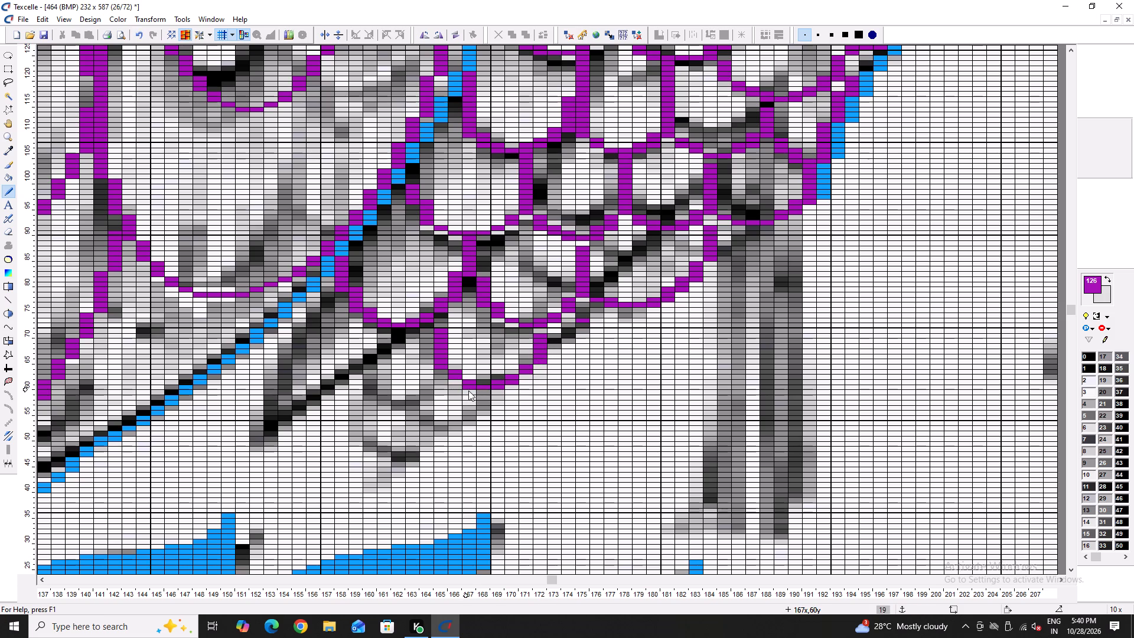
# Outline the pointed bottom end of the breast in purple, along the black diagonal and back up inside the blue breast outline.
pyautogui.moveTo(411, 336); pyautogui.dragTo(393, 351)
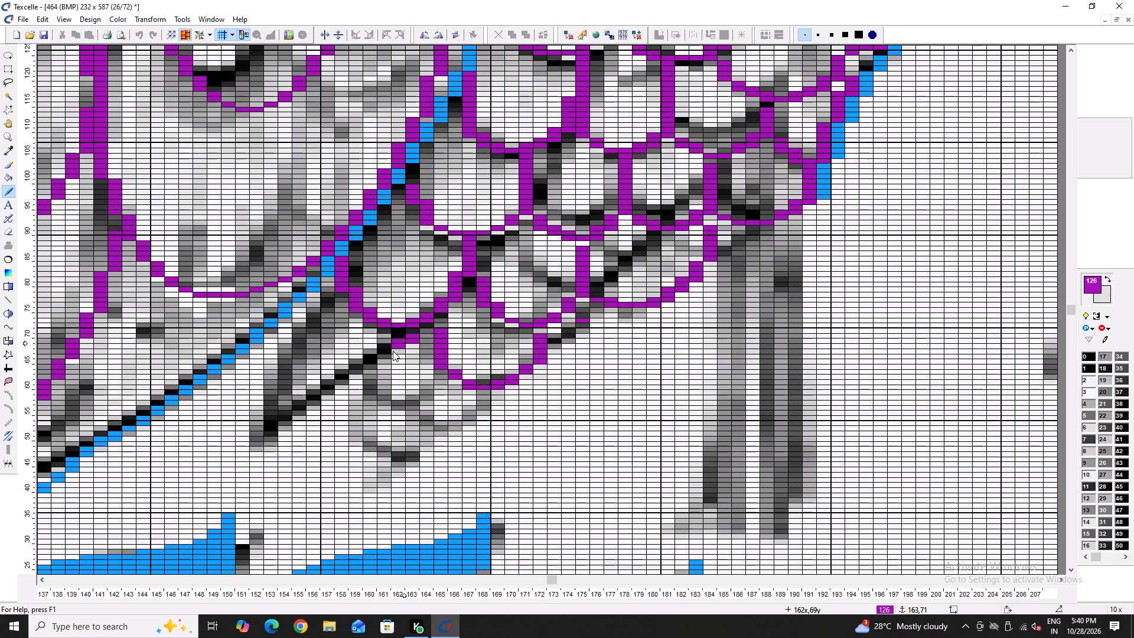
pyautogui.moveTo(393, 351); pyautogui.dragTo(255, 379)
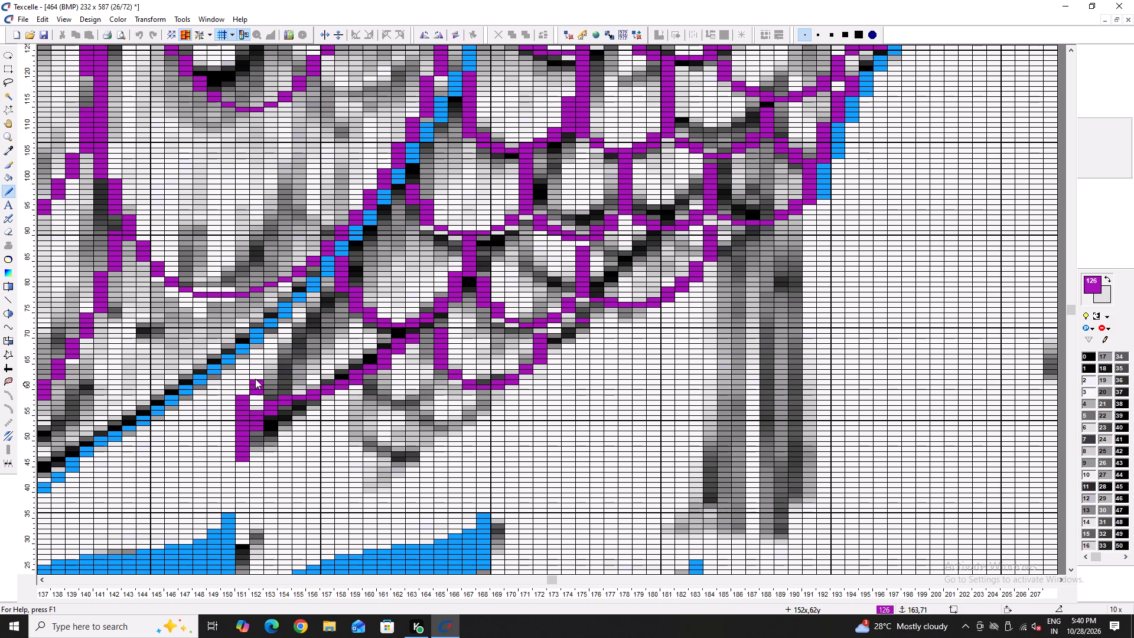
pyautogui.moveTo(255, 379); pyautogui.dragTo(296, 319)
pyautogui.moveTo(271, 331); pyautogui.dragTo(267, 346)
pyautogui.doubleClick(287, 320)
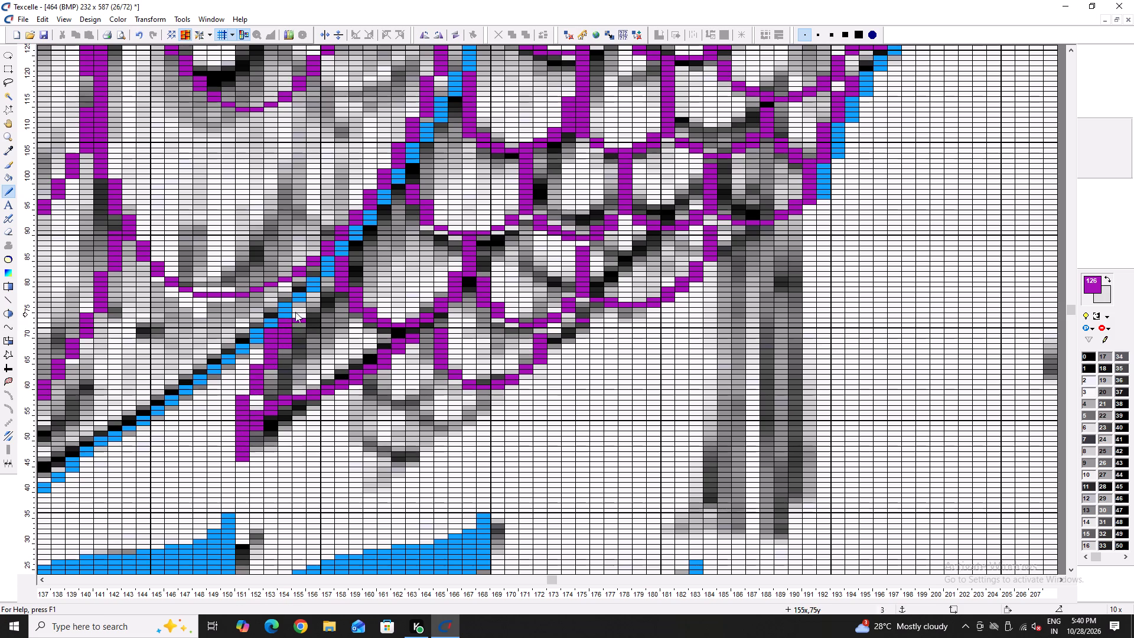
pyautogui.moveTo(298, 308); pyautogui.dragTo(298, 313)
pyautogui.click(299, 304)
pyautogui.moveTo(314, 292); pyautogui.dragTo(311, 299)
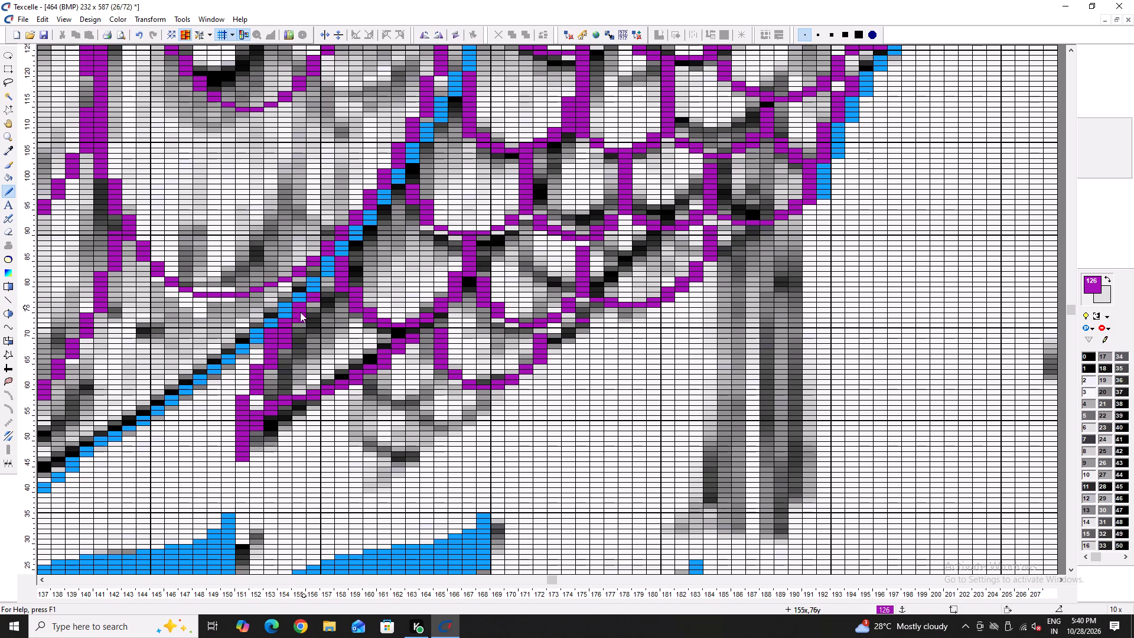
pyautogui.doubleClick(260, 362)
pyautogui.moveTo(256, 373); pyautogui.dragTo(245, 398)
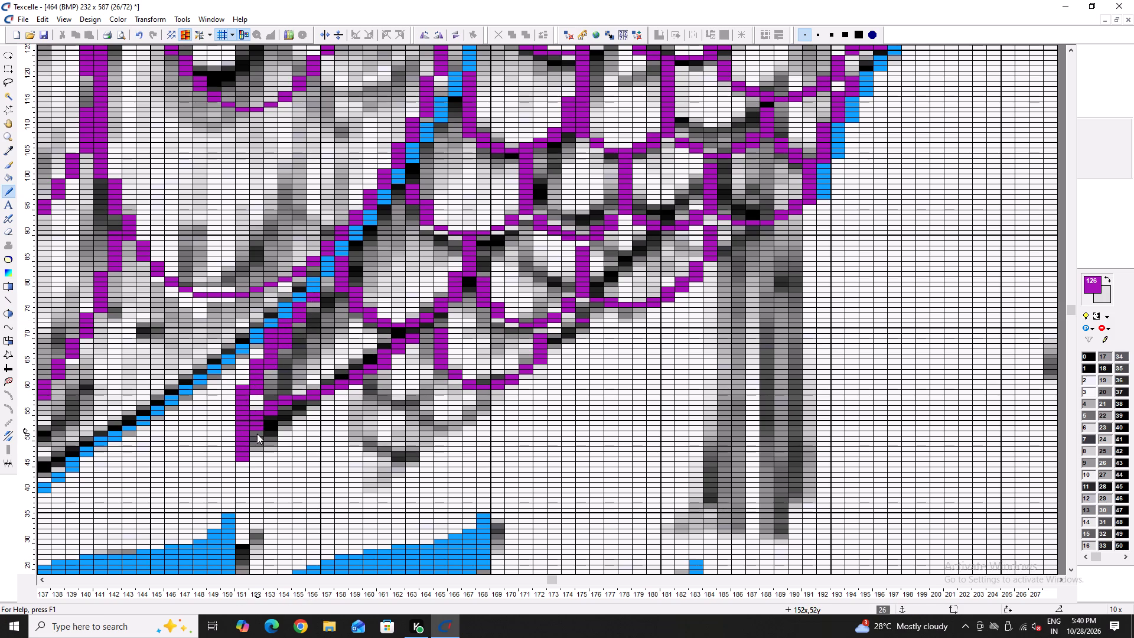
# Fill in the pointed end's lower edge near the tip in purple and trim its stray pixels with the background colour.
pyautogui.click(257, 434)
pyautogui.click(265, 424)
pyautogui.click(270, 416)
pyautogui.rightClick(269, 421)
pyautogui.click(278, 410)
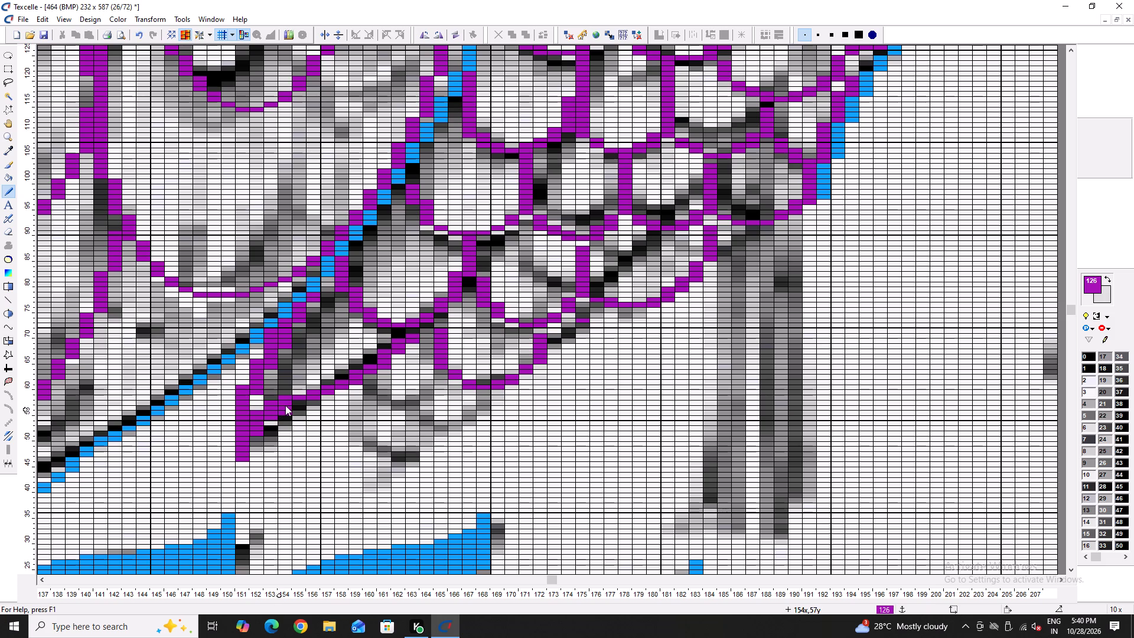
pyautogui.rightClick(288, 409)
pyautogui.rightClick(286, 410)
pyautogui.rightClick(285, 411)
pyautogui.click(285, 403)
pyautogui.click(288, 404)
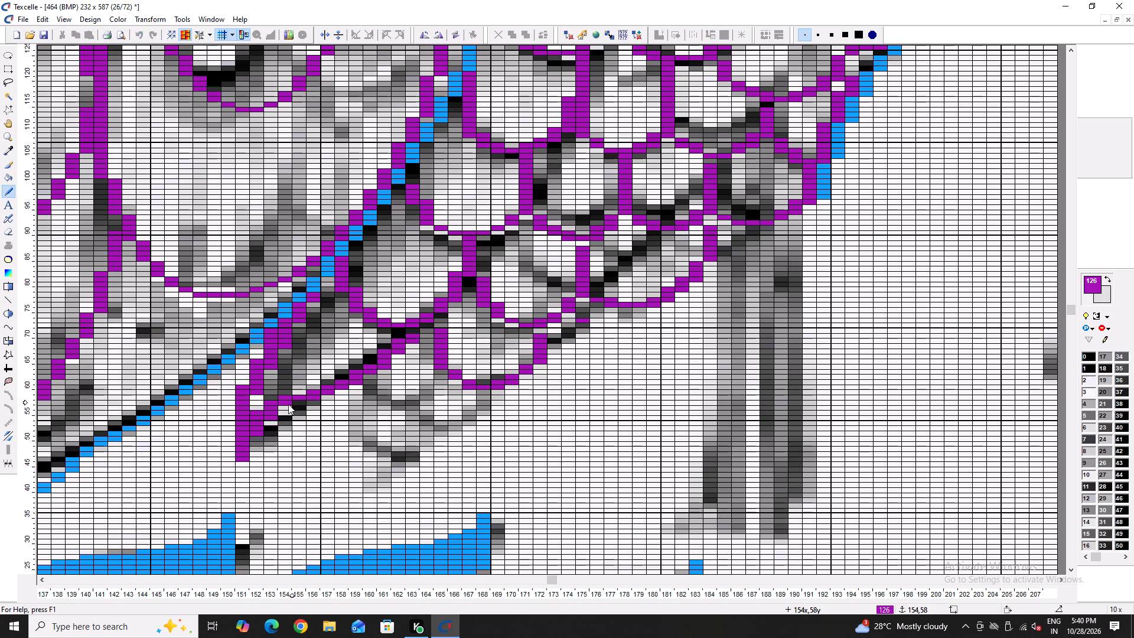
pyautogui.click(298, 401)
# Thin the pointed end's purple edge beside the blue breast outline with the background colour, adding purple where the line needs it.
pyautogui.rightClick(258, 393)
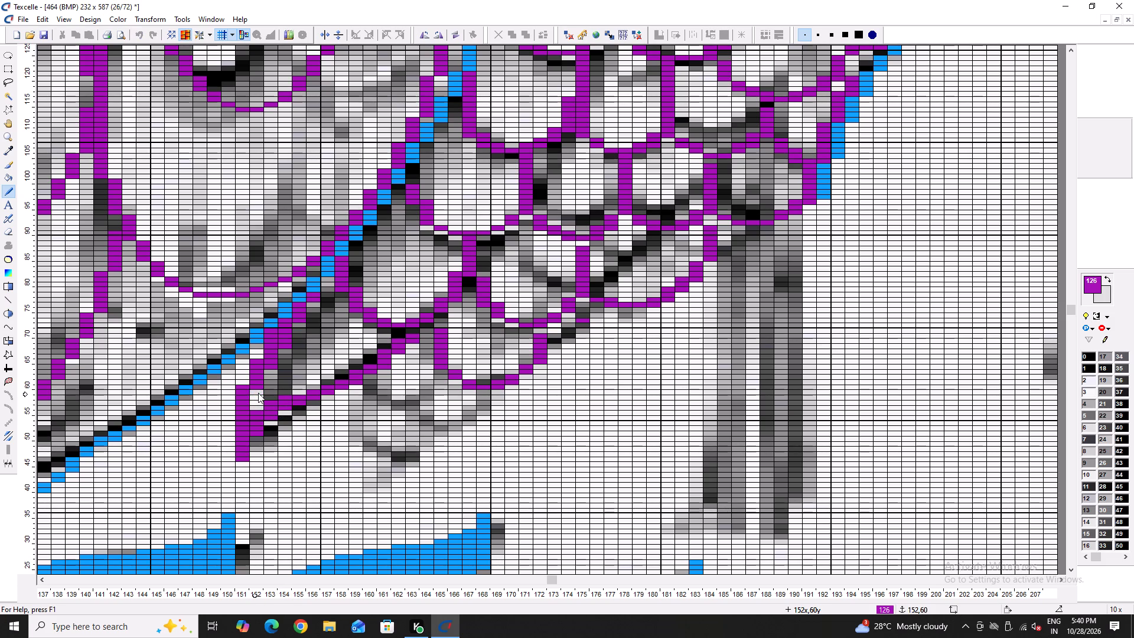
pyautogui.rightClick(259, 388)
pyautogui.rightClick(271, 366)
pyautogui.rightClick(271, 363)
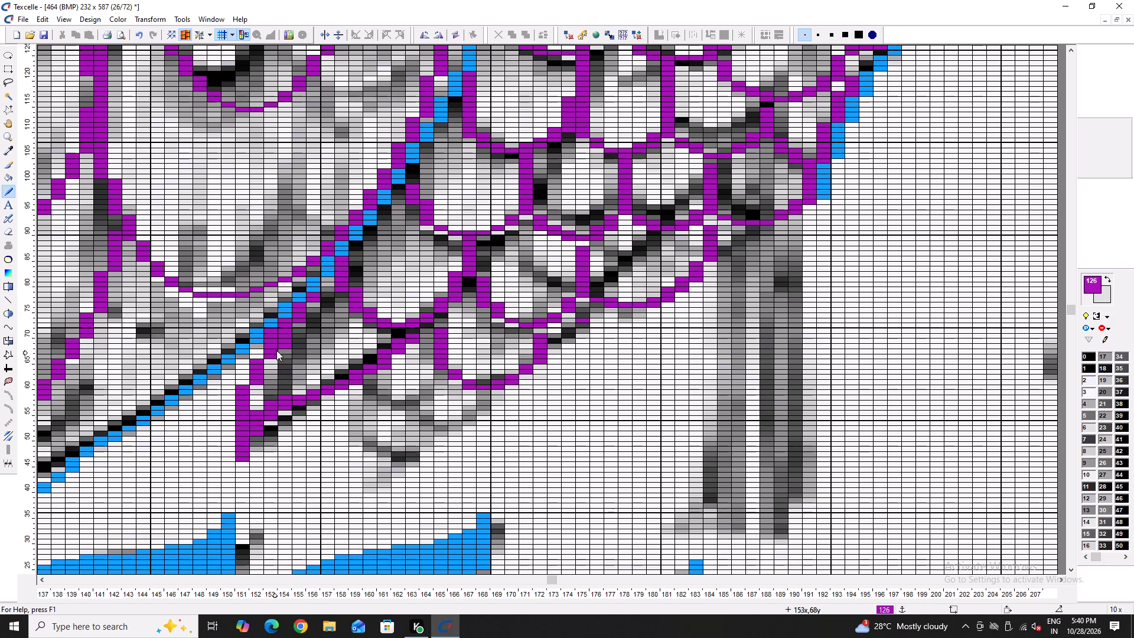
pyautogui.rightClick(286, 342)
pyautogui.rightClick(288, 338)
pyautogui.rightClick(285, 346)
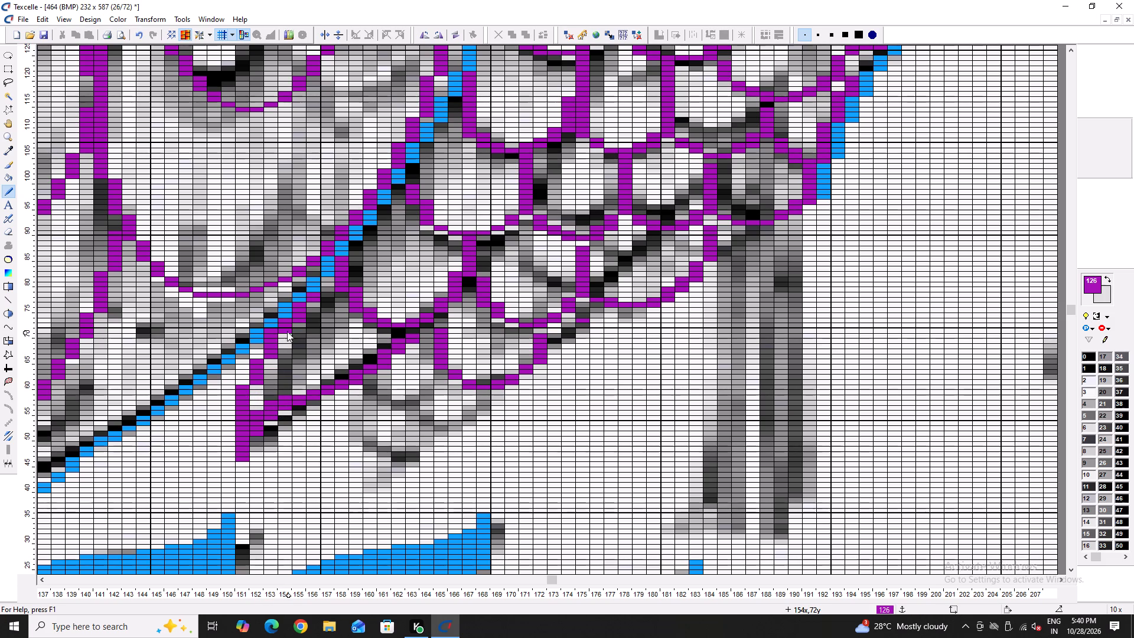
pyautogui.rightClick(287, 331)
pyautogui.rightClick(301, 320)
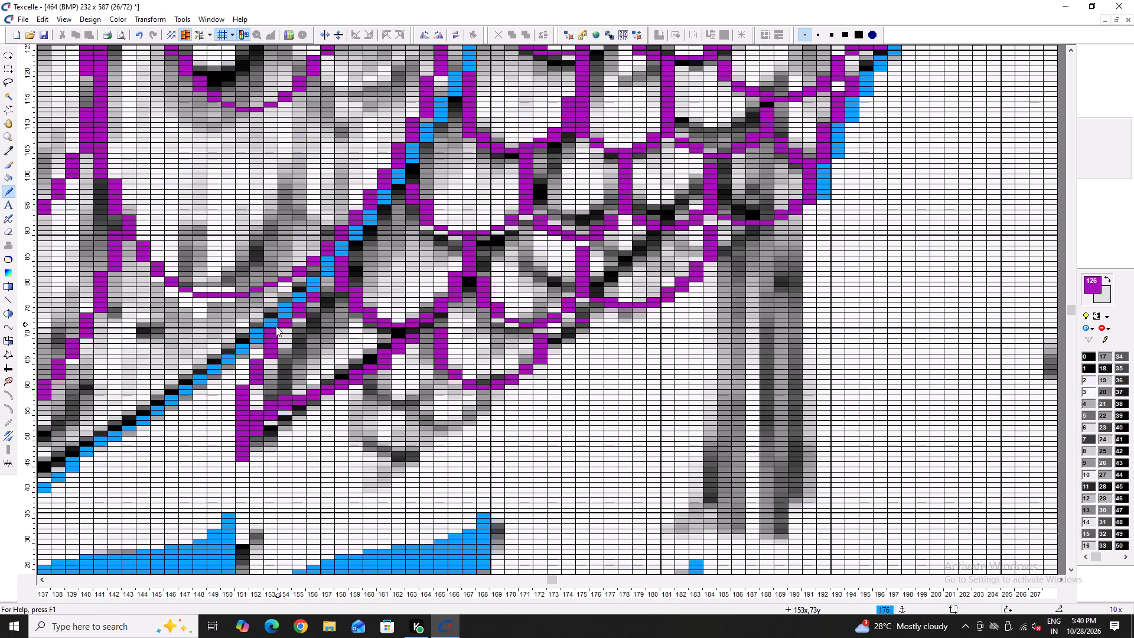
pyautogui.click(279, 328)
pyautogui.rightClick(271, 332)
# Smooth the upper end of the purple diagonal where it meets the scale above, using purple and the background colour.
pyautogui.click(393, 358)
pyautogui.rightClick(383, 355)
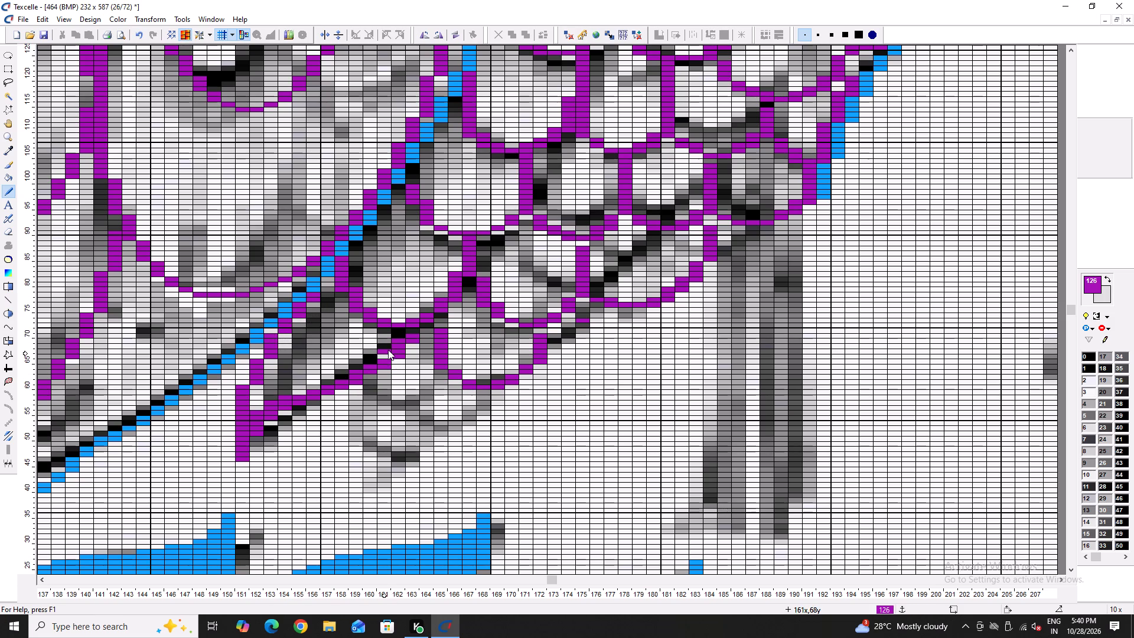
pyautogui.rightClick(388, 350)
pyautogui.rightClick(395, 345)
pyautogui.rightClick(396, 341)
pyautogui.click(398, 346)
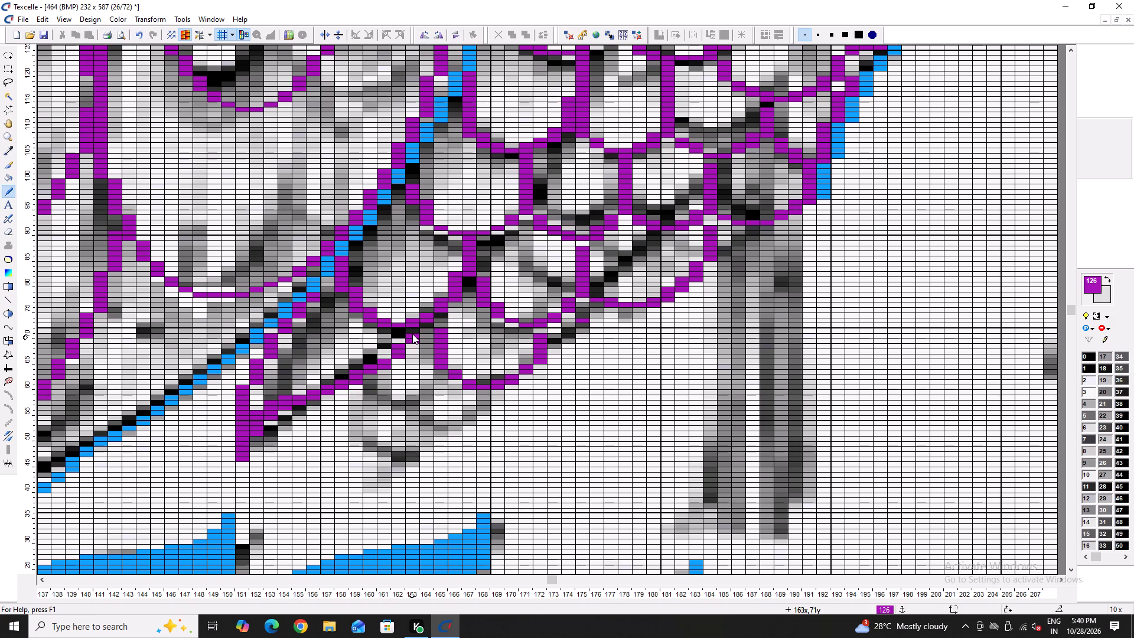
pyautogui.click(412, 334)
pyautogui.click(415, 333)
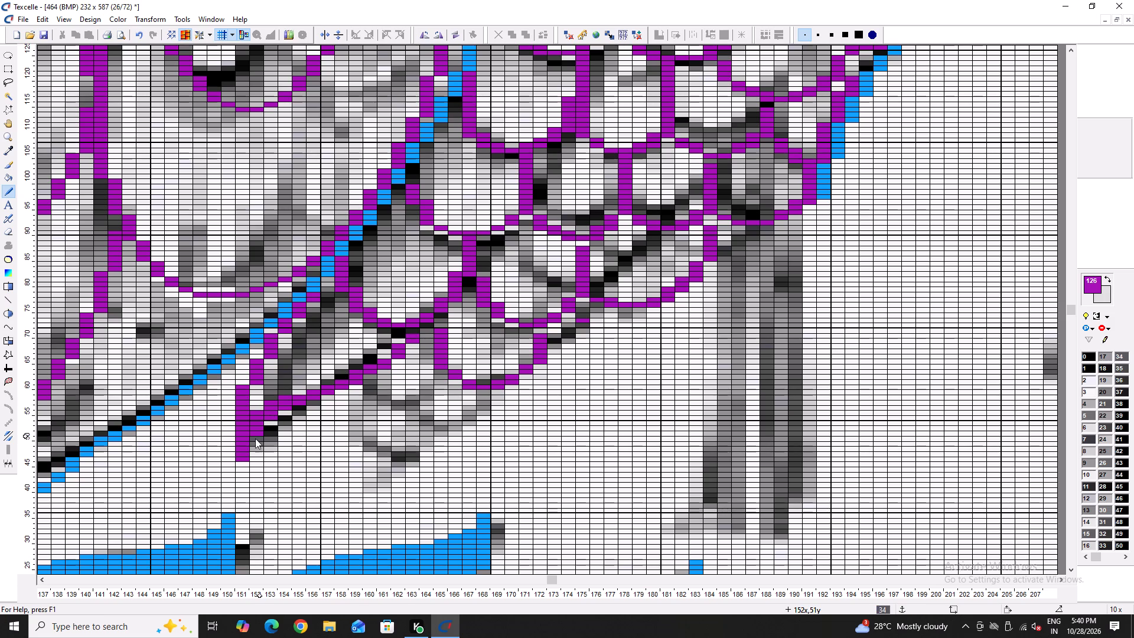
# Thin the purple diagonal from the pointed tip towards the scales by clearing its upper side with the background colour.
pyautogui.doubleClick(254, 437)
pyautogui.rightClick(254, 411)
pyautogui.rightClick(256, 416)
pyautogui.rightClick(268, 403)
pyautogui.rightClick(268, 403)
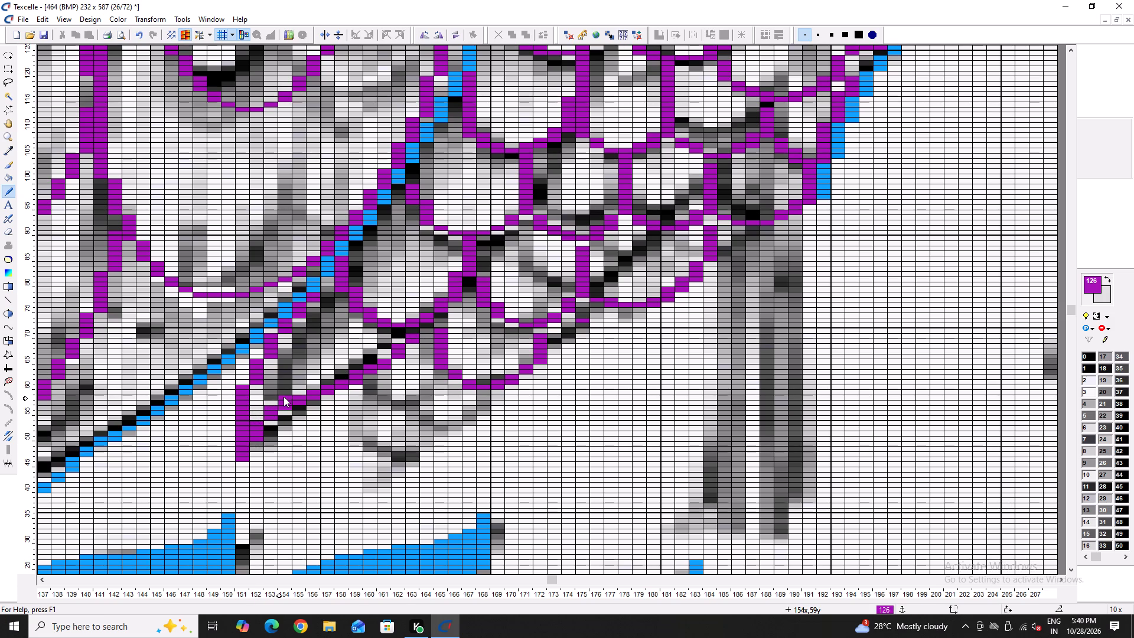
pyautogui.rightClick(283, 396)
pyautogui.rightClick(301, 395)
pyautogui.rightClick(301, 395)
pyautogui.rightClick(312, 391)
pyautogui.rightClick(312, 391)
pyautogui.rightClick(326, 385)
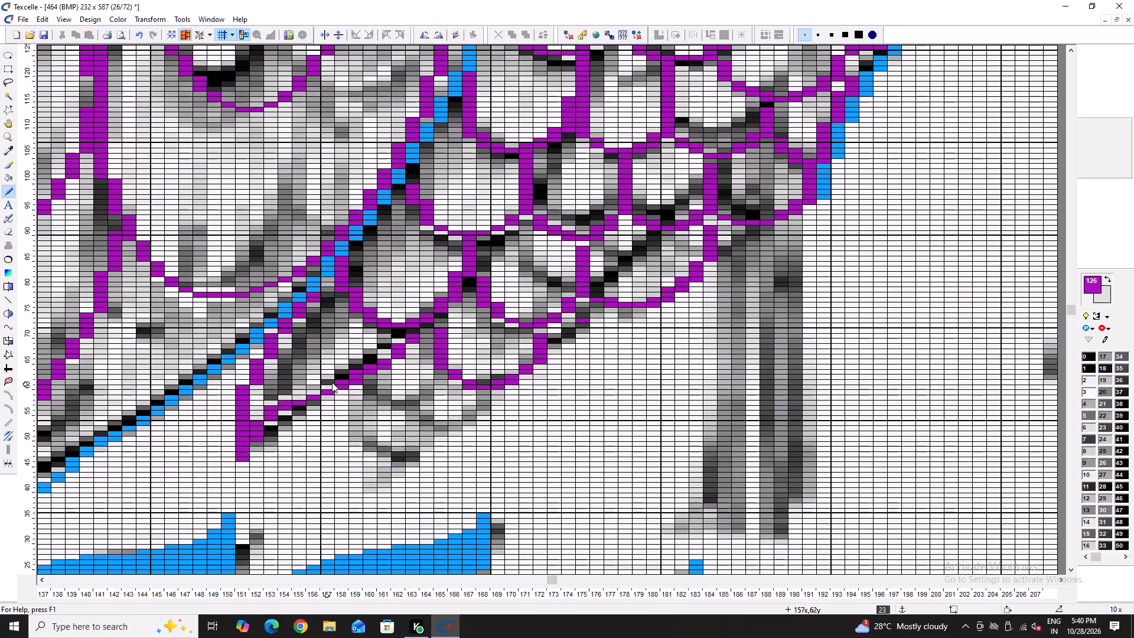
pyautogui.rightClick(341, 379)
pyautogui.rightClick(341, 379)
pyautogui.rightClick(351, 374)
pyautogui.click(360, 376)
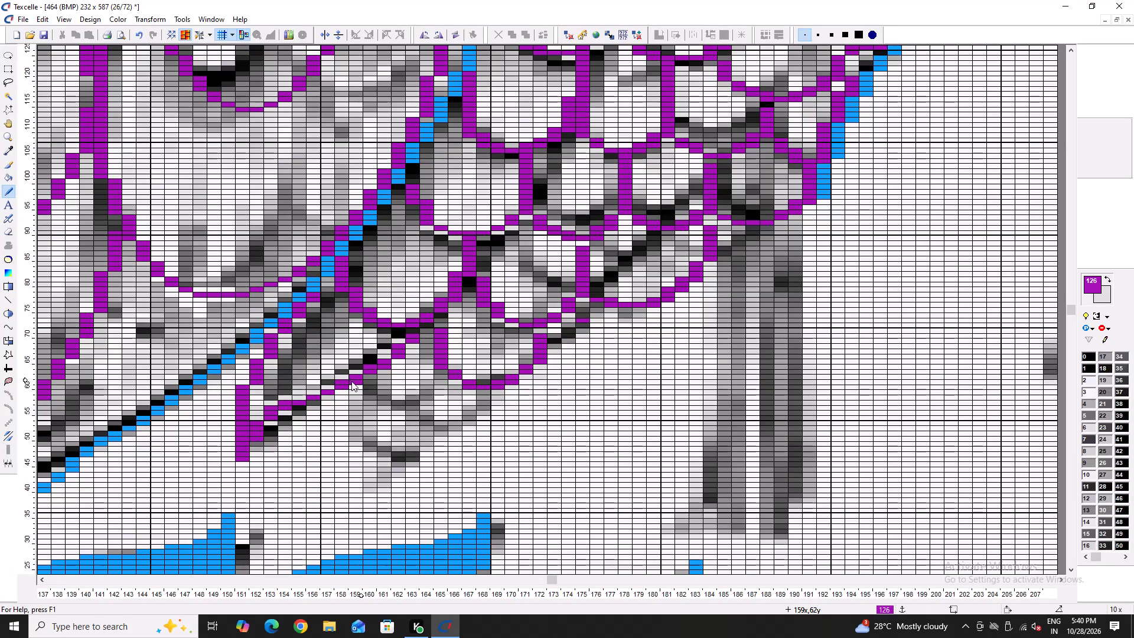
pyautogui.rightClick(344, 381)
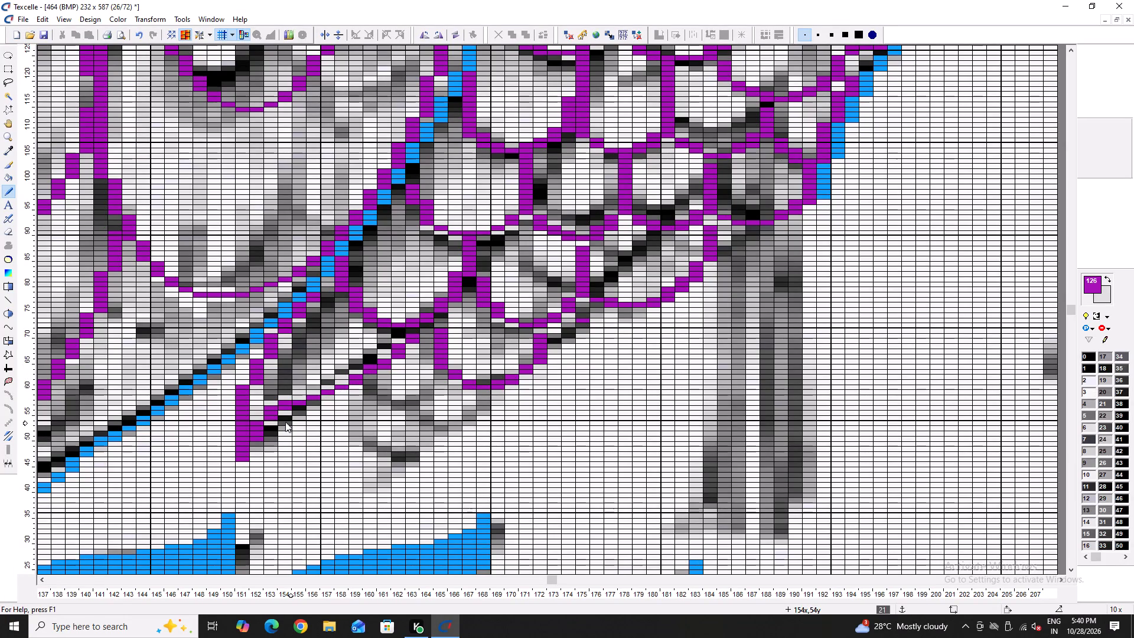
pyautogui.rightClick(271, 406)
pyautogui.rightClick(290, 399)
pyautogui.rightClick(291, 399)
pyautogui.rightClick(286, 400)
pyautogui.rightClick(285, 401)
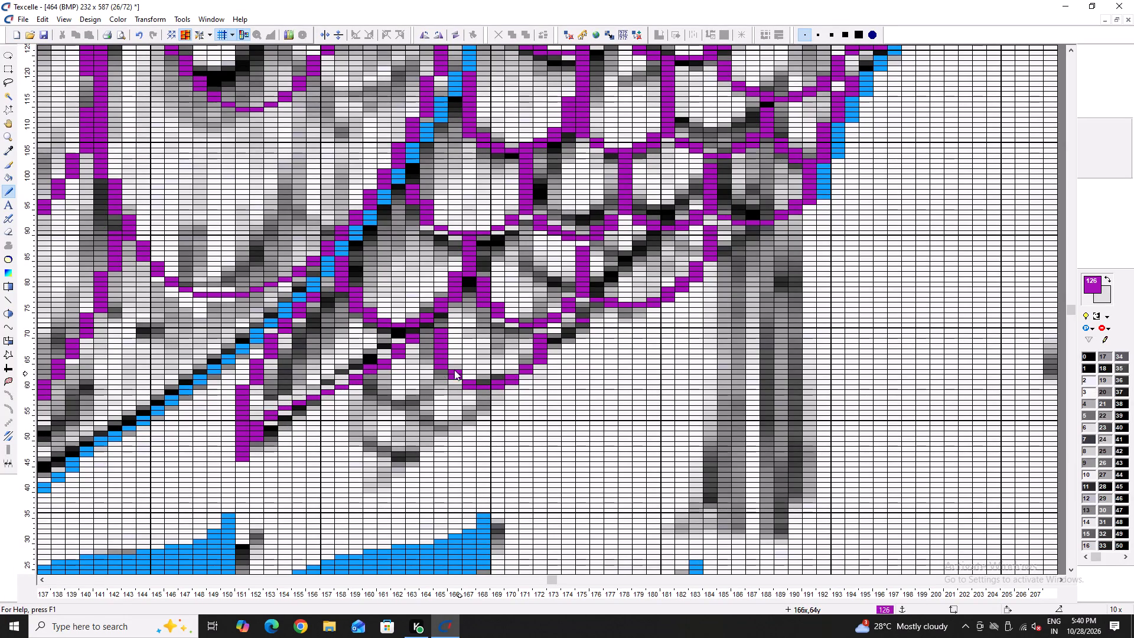
# Outline the small rounded scale below the purple diagonal in purple, up to the neighbouring scale, and clean its bottom corner.
pyautogui.moveTo(364, 388); pyautogui.dragTo(426, 429)
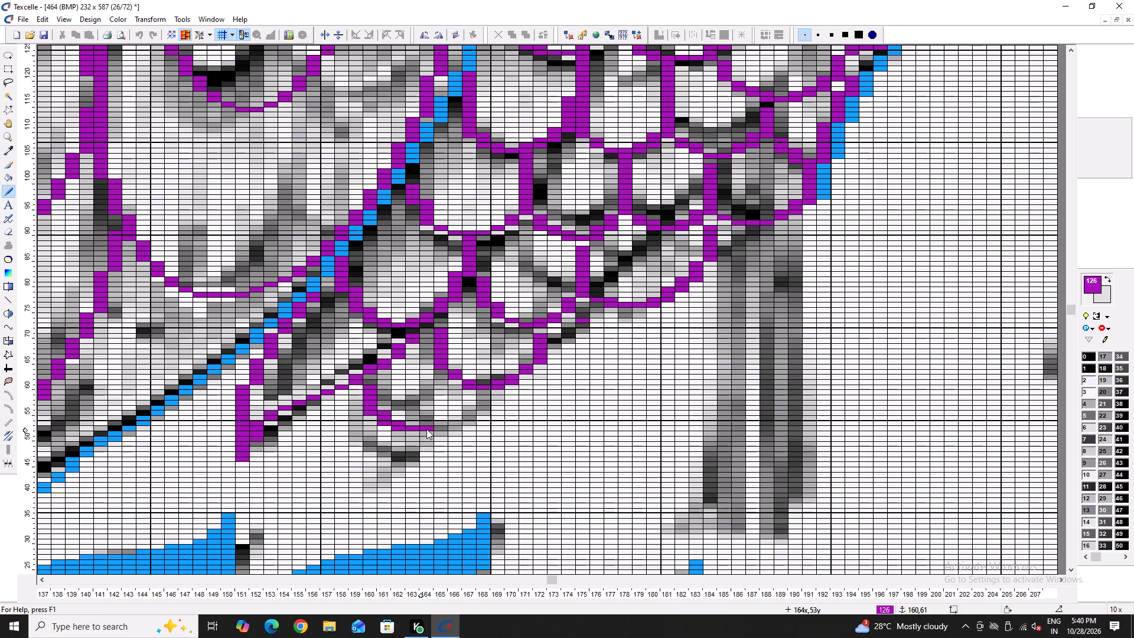
pyautogui.moveTo(426, 429); pyautogui.dragTo(457, 394)
pyautogui.click(457, 394)
pyautogui.rightClick(458, 419)
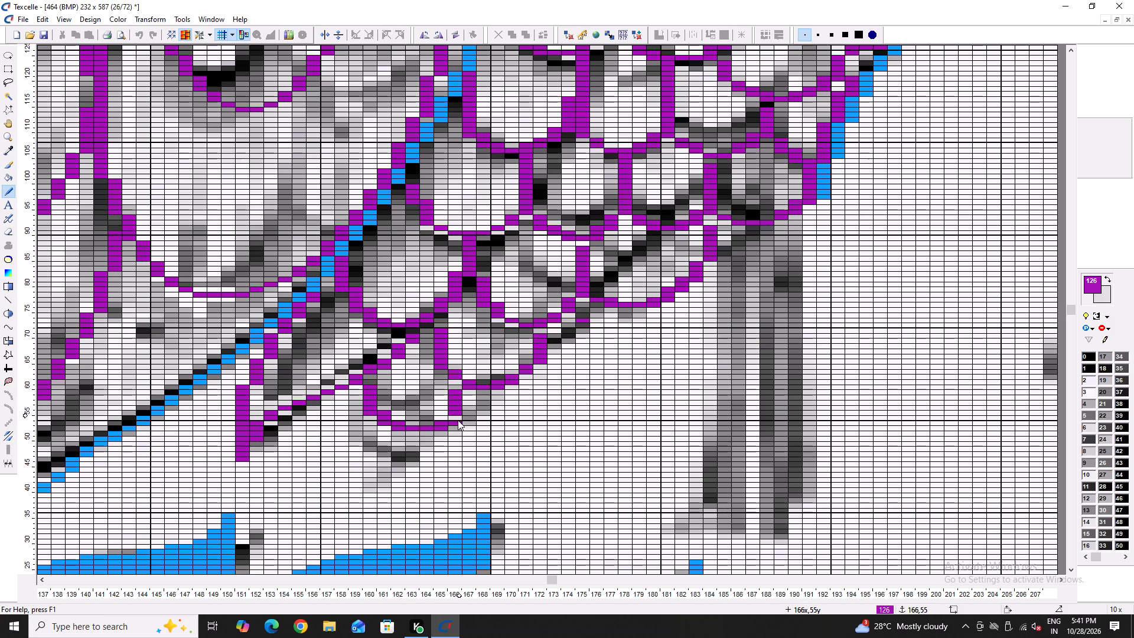
pyautogui.rightClick(458, 420)
pyautogui.rightClick(454, 422)
pyautogui.click(452, 416)
pyautogui.rightClick(444, 427)
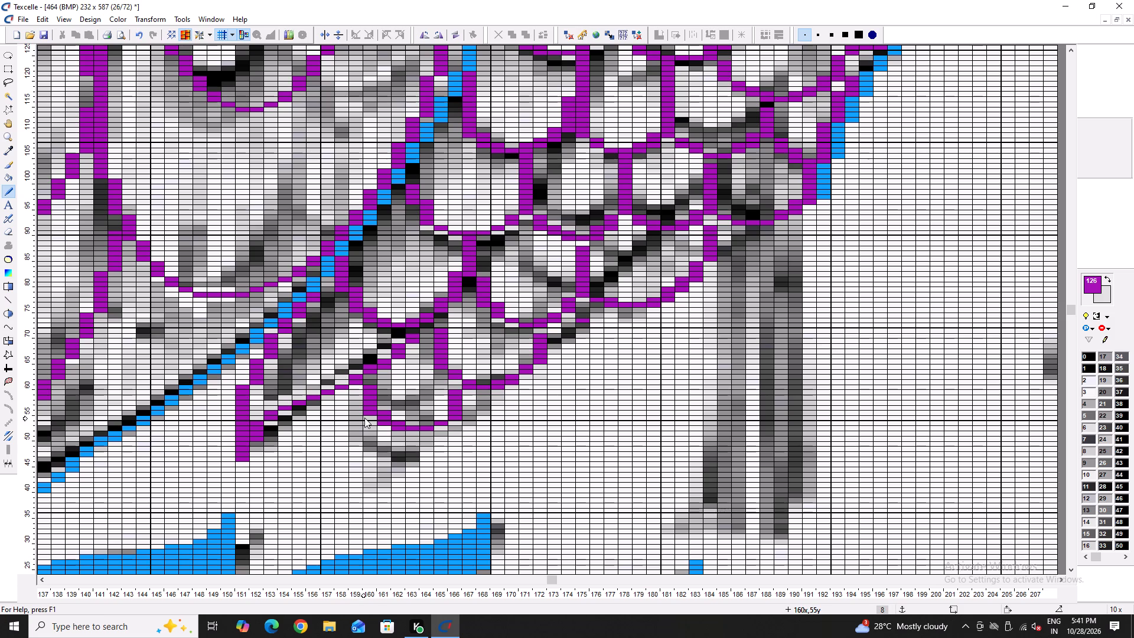
# Touch up the bottom edge of the second scale in the row above with the background colour and purple.
pyautogui.moveTo(572, 324); pyautogui.dragTo(584, 317, button='right')
pyautogui.rightClick(584, 317)
pyautogui.rightClick(584, 317)
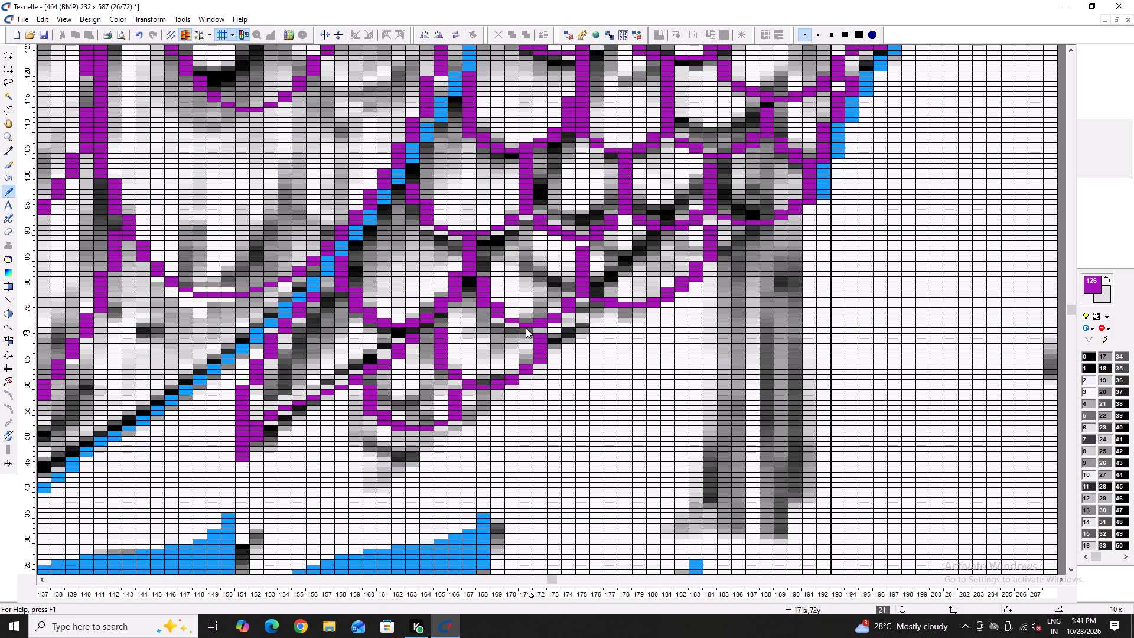
pyautogui.click(524, 330)
# Outline three overlapping feathers in purple at the upper part of the wing, beside the feather already traced under the blue outline.
pyautogui.write('------')
pyautogui.scroll(2, 602, 242)
pyautogui.press('+')
pyautogui.press('+')
pyautogui.press('+')
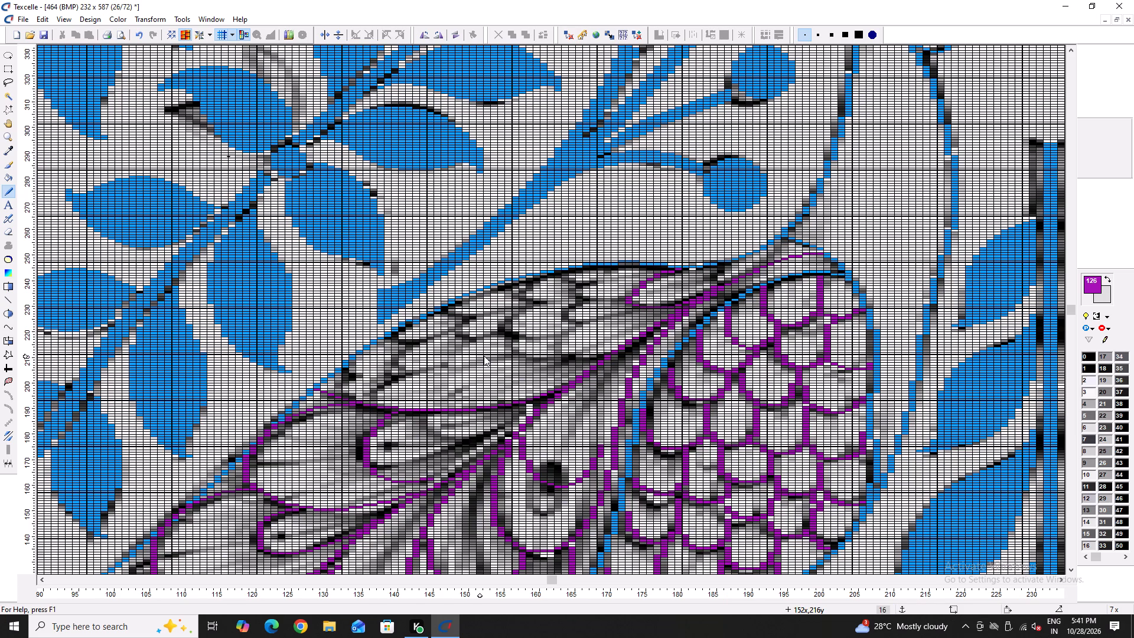
pyautogui.write('+++')
pyautogui.scroll(2, 996, 275)
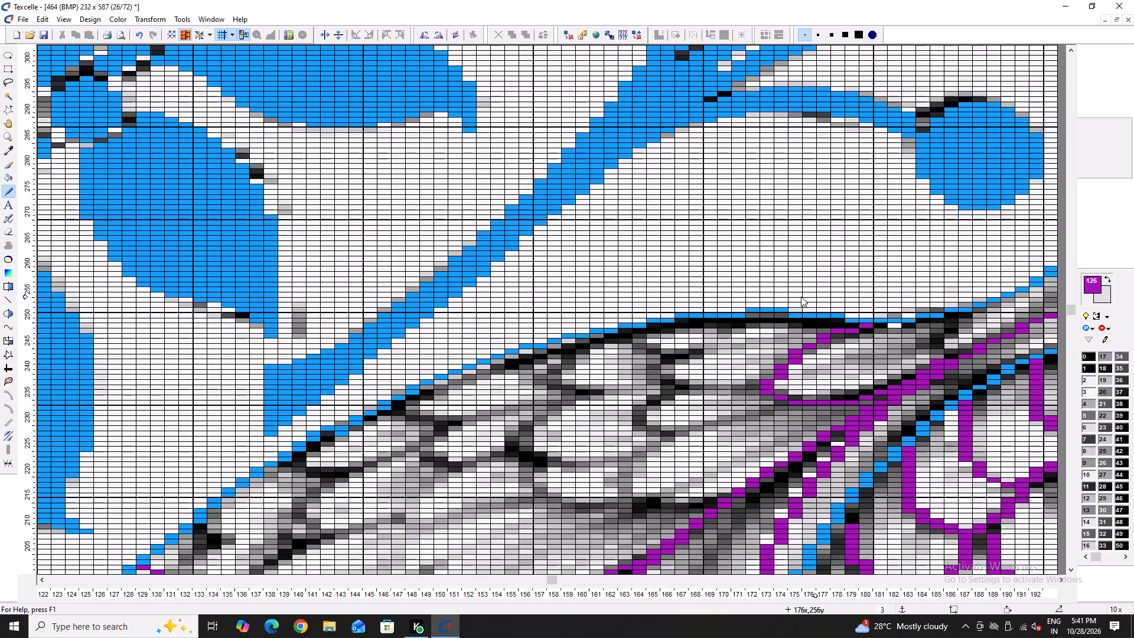
pyautogui.moveTo(650, 333); pyautogui.dragTo(649, 367)
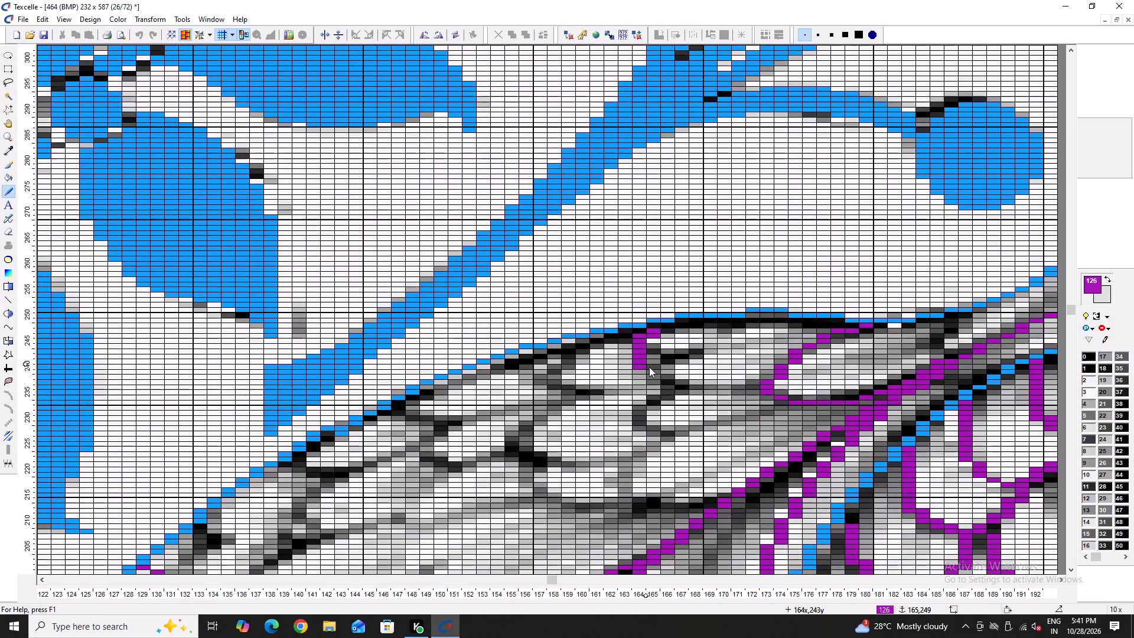
pyautogui.moveTo(649, 367); pyautogui.dragTo(747, 389)
pyautogui.click(747, 389)
pyautogui.moveTo(666, 394); pyautogui.dragTo(777, 419)
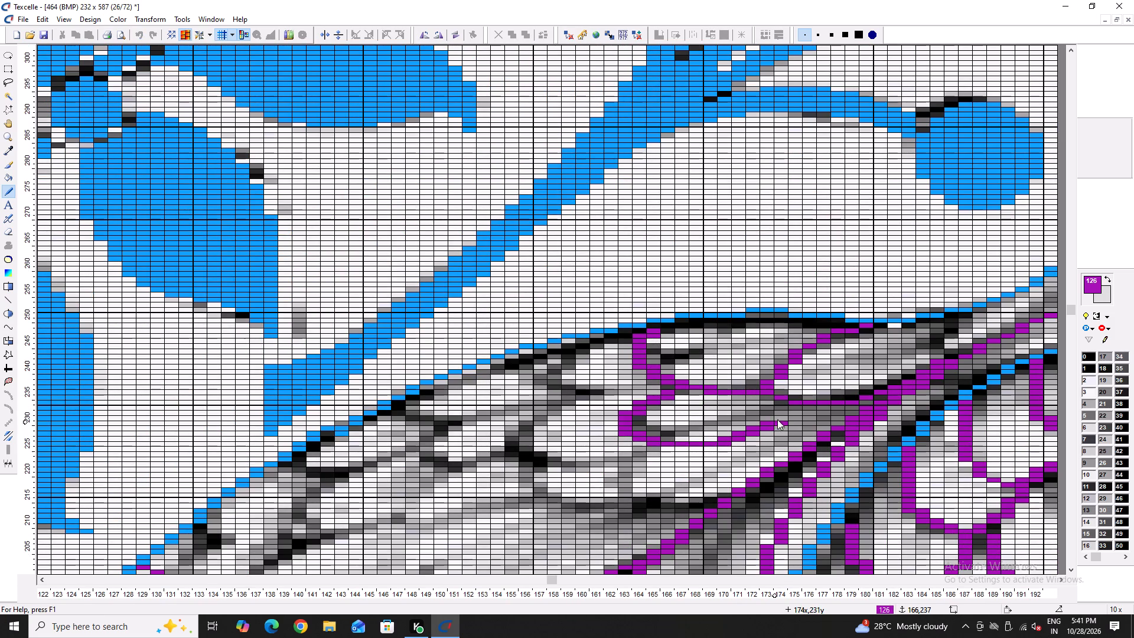
pyautogui.moveTo(777, 419); pyautogui.dragTo(790, 412)
pyautogui.doubleClick(791, 412)
pyautogui.moveTo(655, 452); pyautogui.dragTo(613, 503)
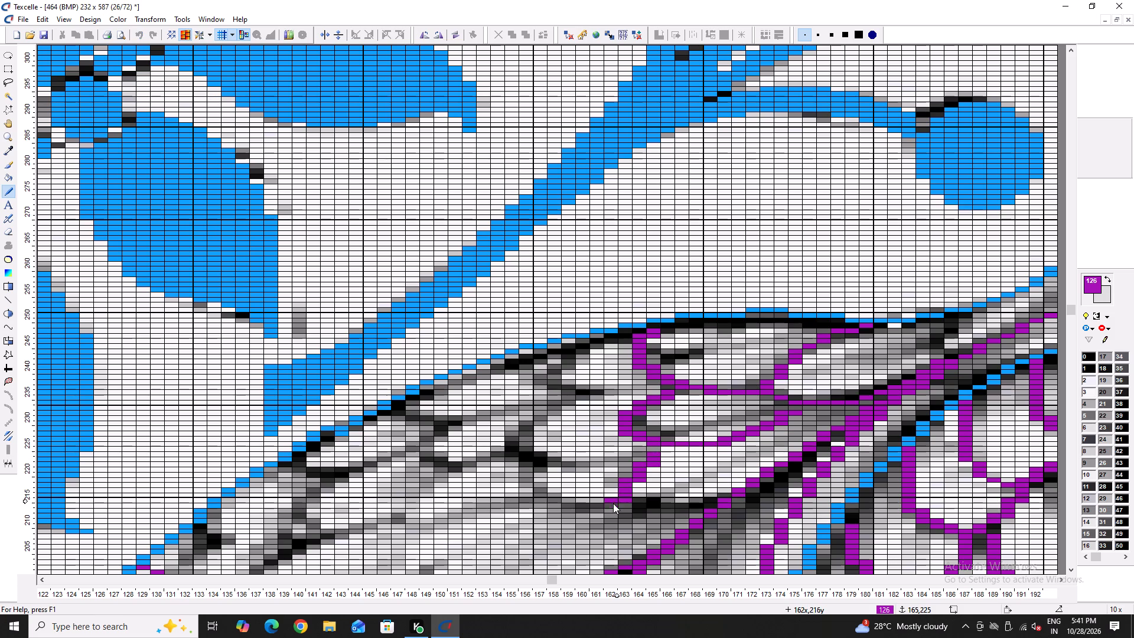
pyautogui.moveTo(613, 503); pyautogui.dragTo(677, 525)
pyautogui.click(677, 525)
# Outline the next column of three overlapping wing feathers in purple, from the blue wing outline down, joining each to the traced feathers.
pyautogui.scroll(-1, 678, 516)
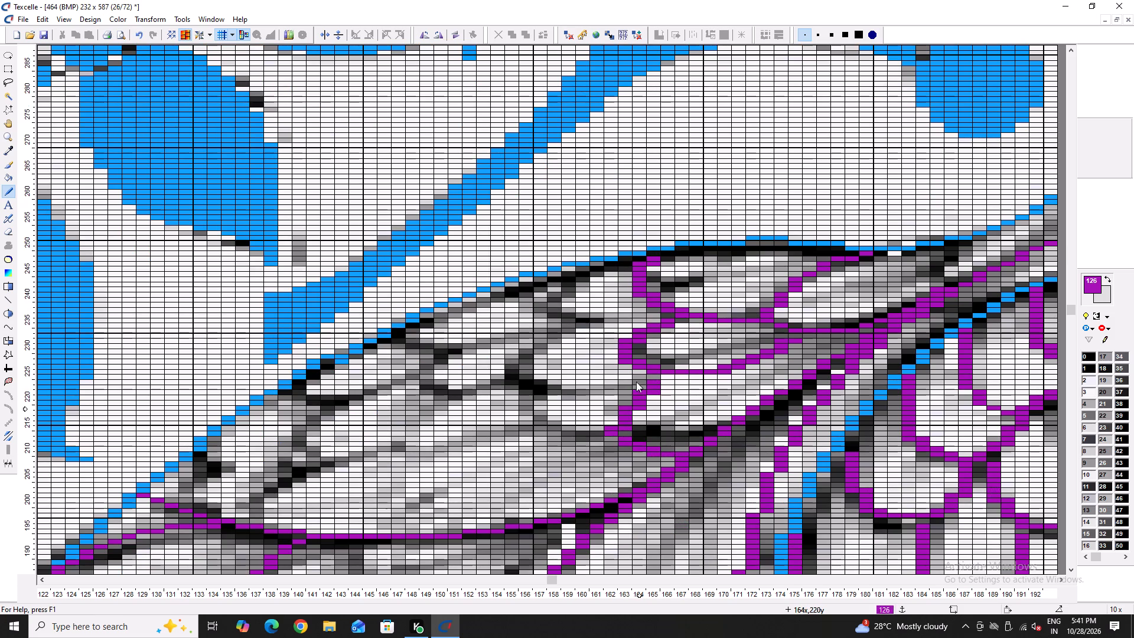
pyautogui.moveTo(549, 280); pyautogui.dragTo(525, 301)
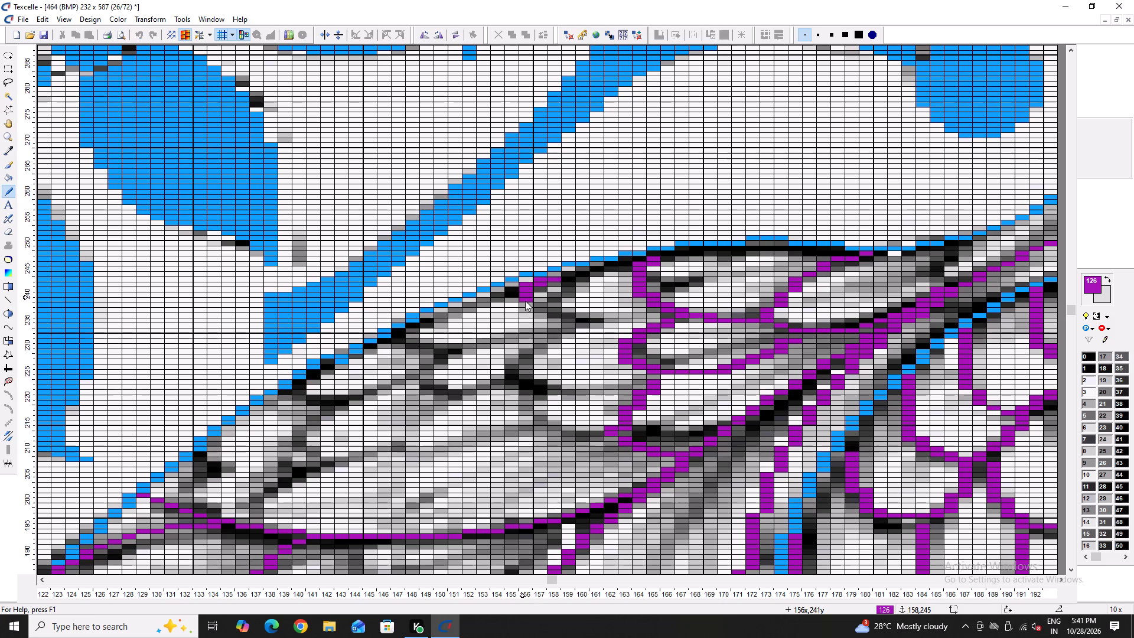
pyautogui.moveTo(525, 301); pyautogui.dragTo(605, 337)
pyautogui.click(605, 337)
pyautogui.scroll(-2, 548, 331)
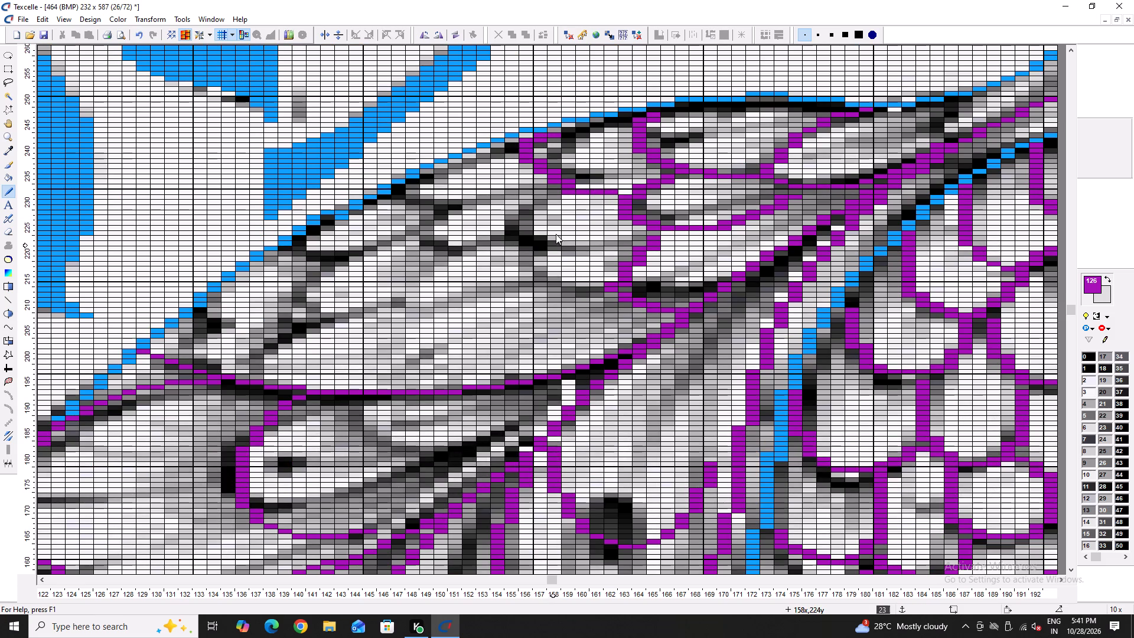
pyautogui.moveTo(558, 197); pyautogui.dragTo(517, 243)
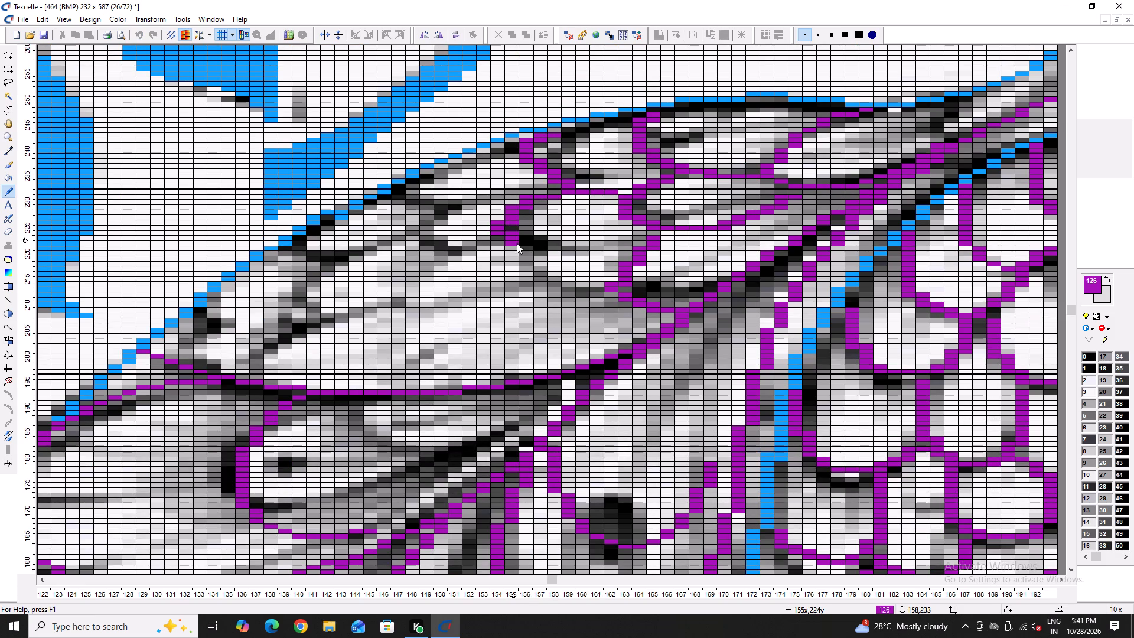
pyautogui.moveTo(517, 243); pyautogui.dragTo(620, 255)
pyautogui.click(620, 255)
pyautogui.moveTo(543, 266); pyautogui.dragTo(497, 298)
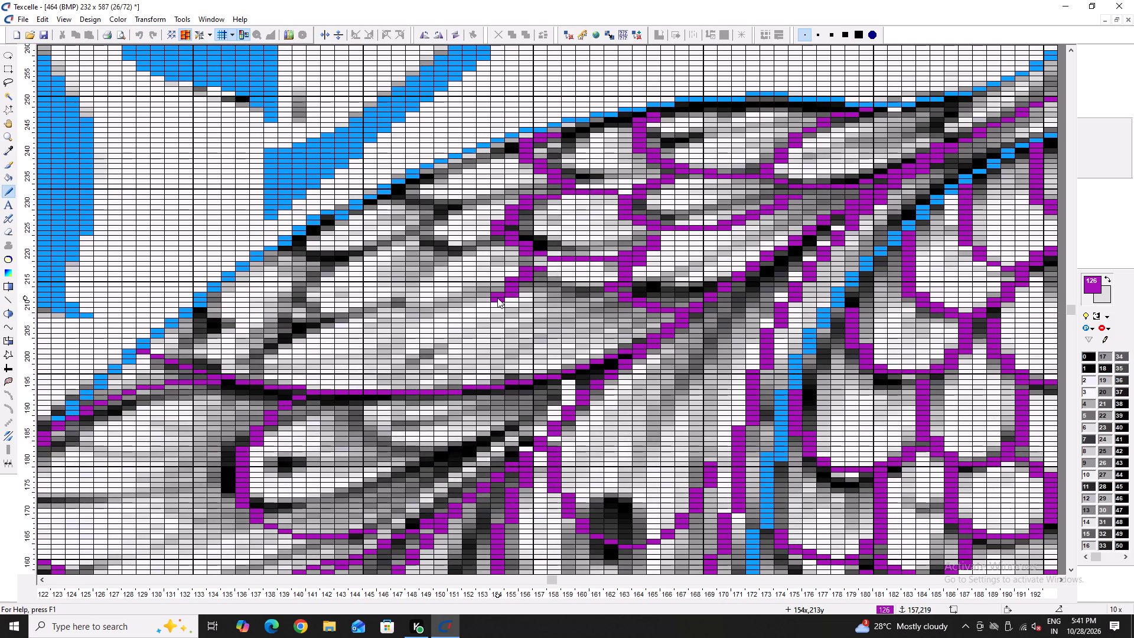
pyautogui.moveTo(497, 298); pyautogui.dragTo(623, 317)
pyautogui.doubleClick(628, 313)
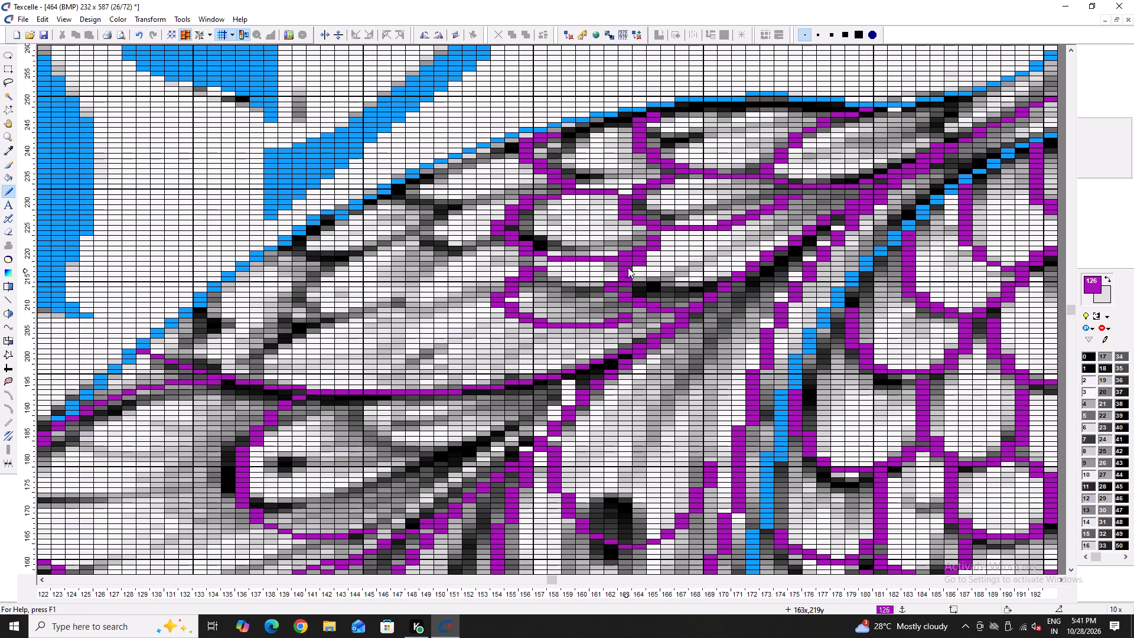
# Reshape the tip of the lowest first-column wing feather and clean its junction with the feather above, using purple and the background colour.
pyautogui.moveTo(627, 275); pyautogui.dragTo(627, 281, button='right')
pyautogui.moveTo(618, 273); pyautogui.dragTo(617, 279)
pyautogui.rightClick(626, 282)
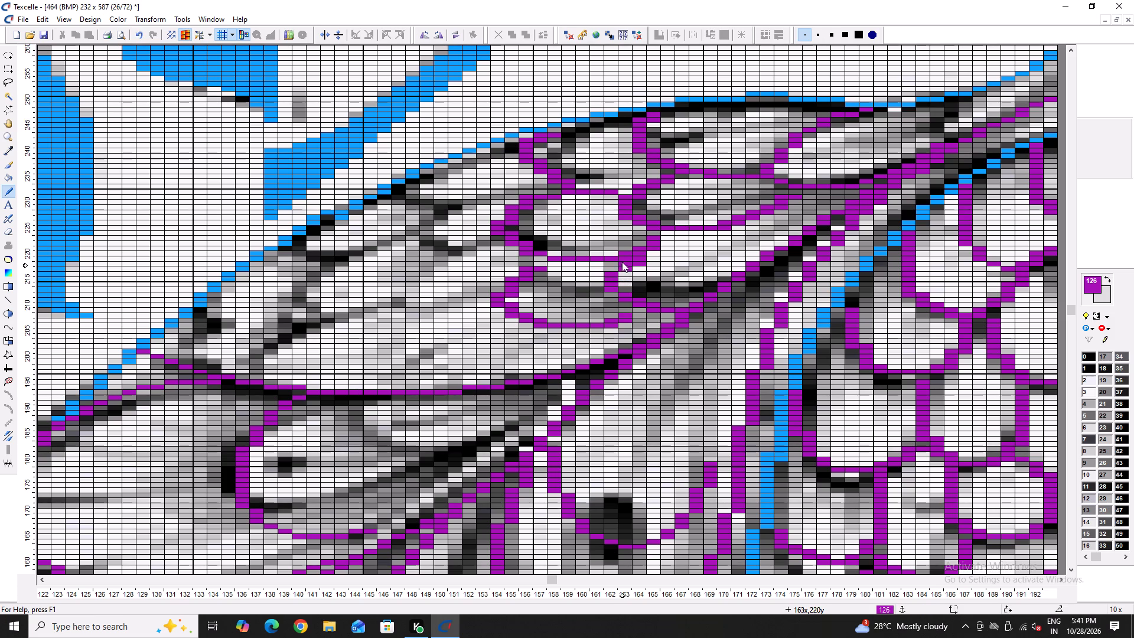
pyautogui.rightClick(624, 256)
pyautogui.rightClick(624, 255)
pyautogui.rightClick(625, 251)
pyautogui.click(625, 256)
pyautogui.rightClick(641, 259)
pyautogui.rightClick(642, 261)
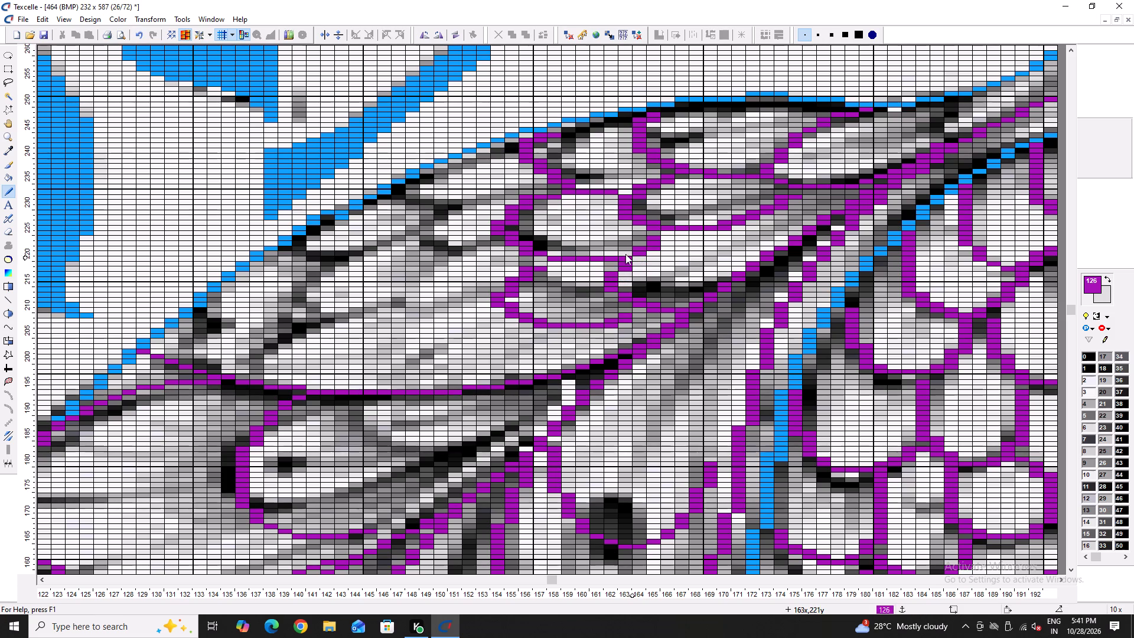
# Trim the rounded tip of the middle second-column wing feather with the background colour and redraw its edge in purple.
pyautogui.moveTo(503, 219); pyautogui.dragTo(499, 226, button='right')
pyautogui.doubleClick(508, 224)
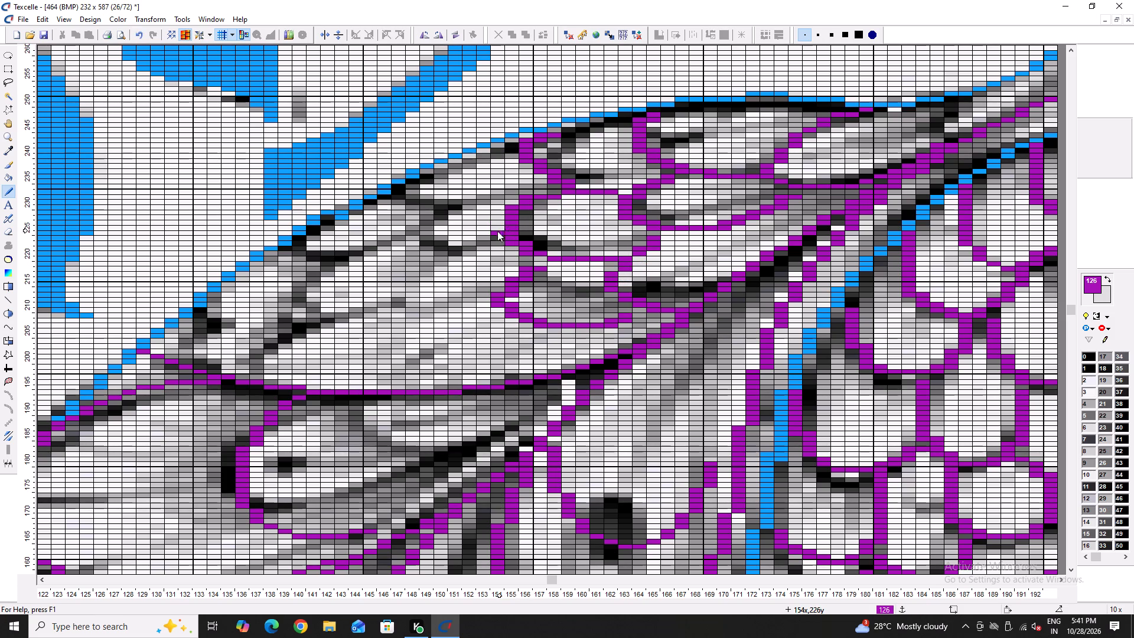
pyautogui.rightClick(497, 231)
pyautogui.rightClick(496, 233)
pyautogui.rightClick(509, 209)
pyautogui.rightClick(524, 198)
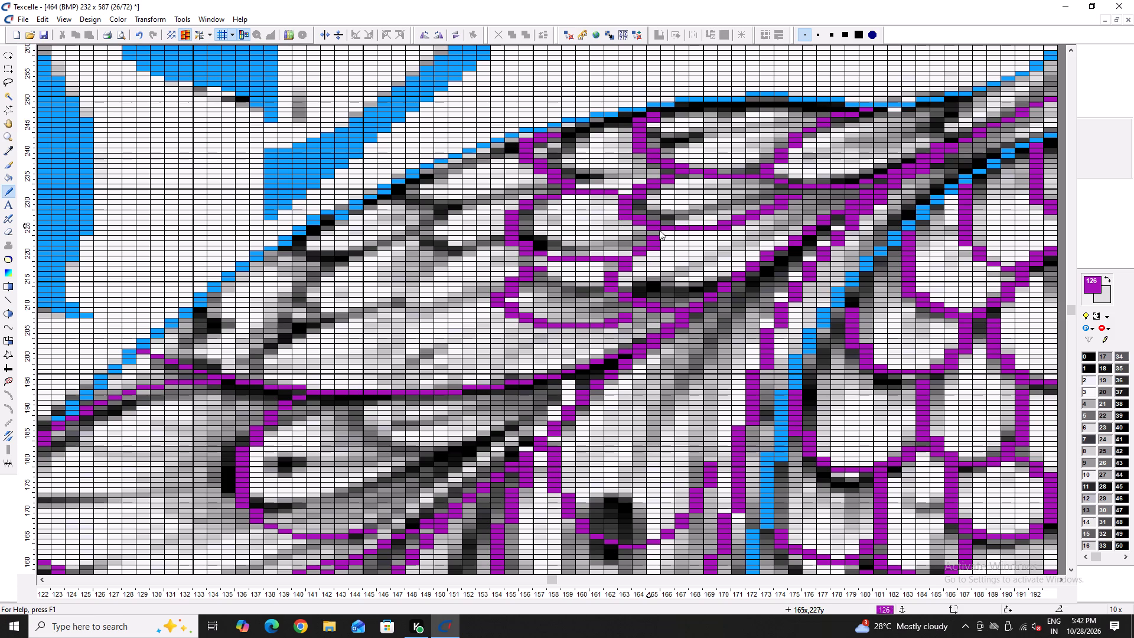
# Flatten the rounded tip of the lowest second-column wing feather, erasing the protruding cells and redrawing the edge in purple.
pyautogui.scroll(1, 439, 316)
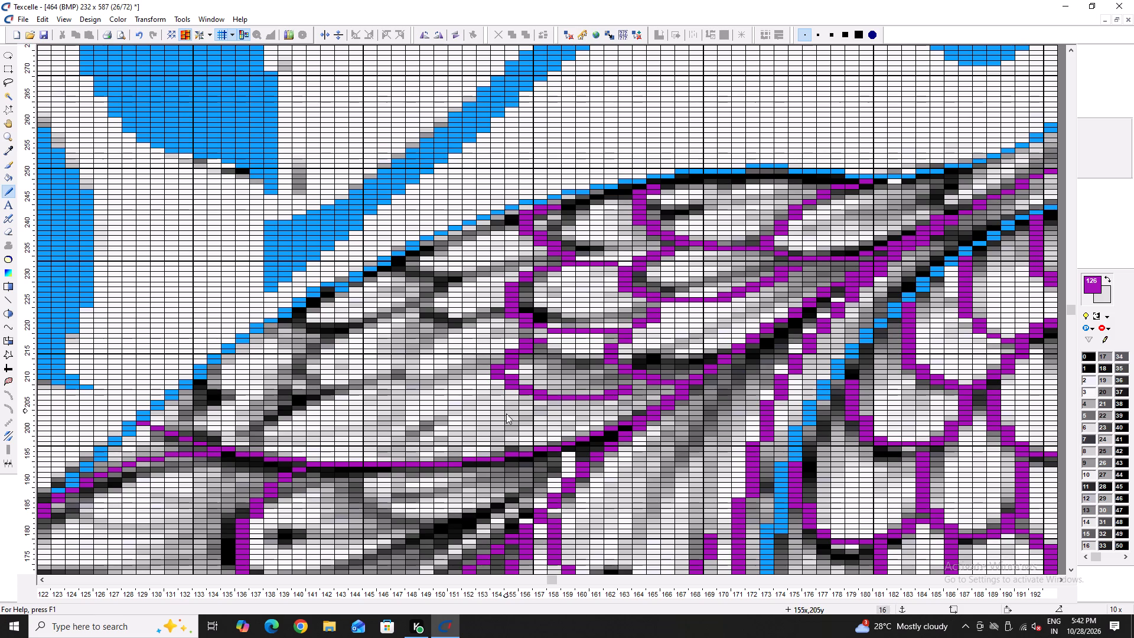
pyautogui.moveTo(503, 369); pyautogui.dragTo(503, 377, button='right')
pyautogui.moveTo(512, 370); pyautogui.dragTo(512, 376)
pyautogui.click(512, 376)
pyautogui.rightClick(510, 356)
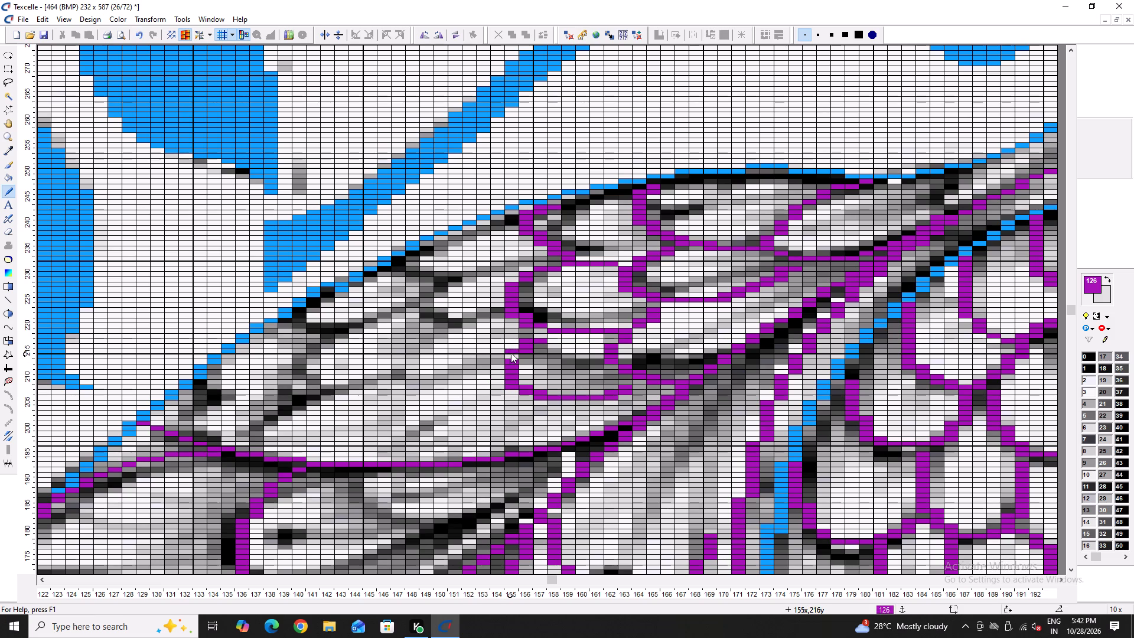
pyautogui.click(511, 356)
pyautogui.rightClick(512, 351)
pyautogui.rightClick(522, 341)
# Outline the third column of three overlapping wing feathers in purple, from the blue wing outline down to the long purple curve.
pyautogui.scroll(1, 510, 383)
pyautogui.scroll(1, 462, 395)
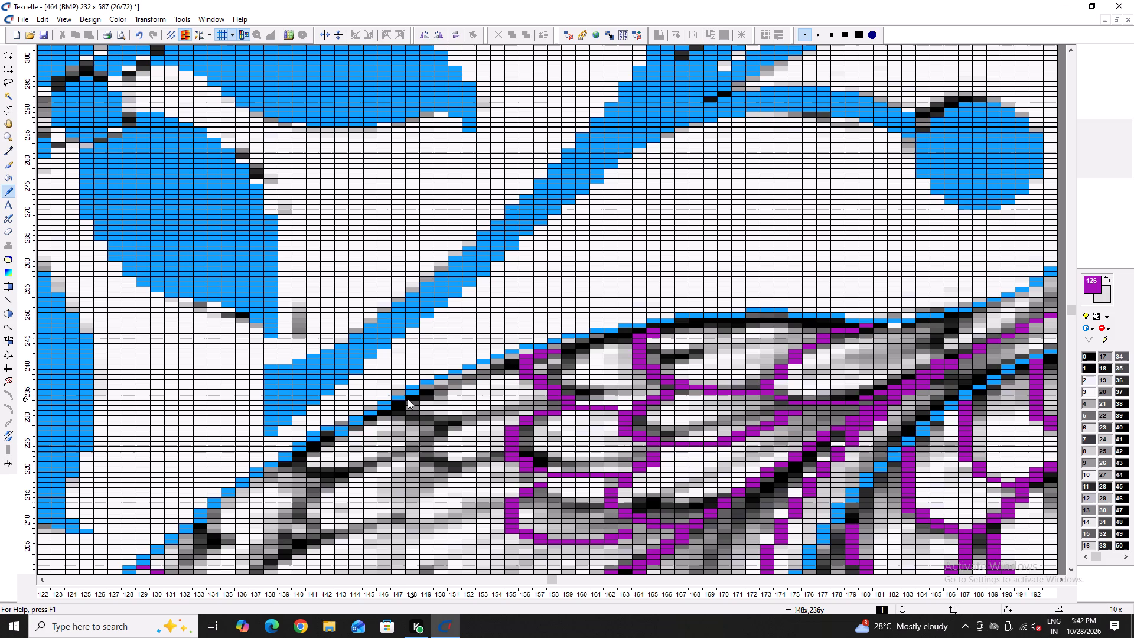
pyautogui.moveTo(407, 399); pyautogui.dragTo(460, 442)
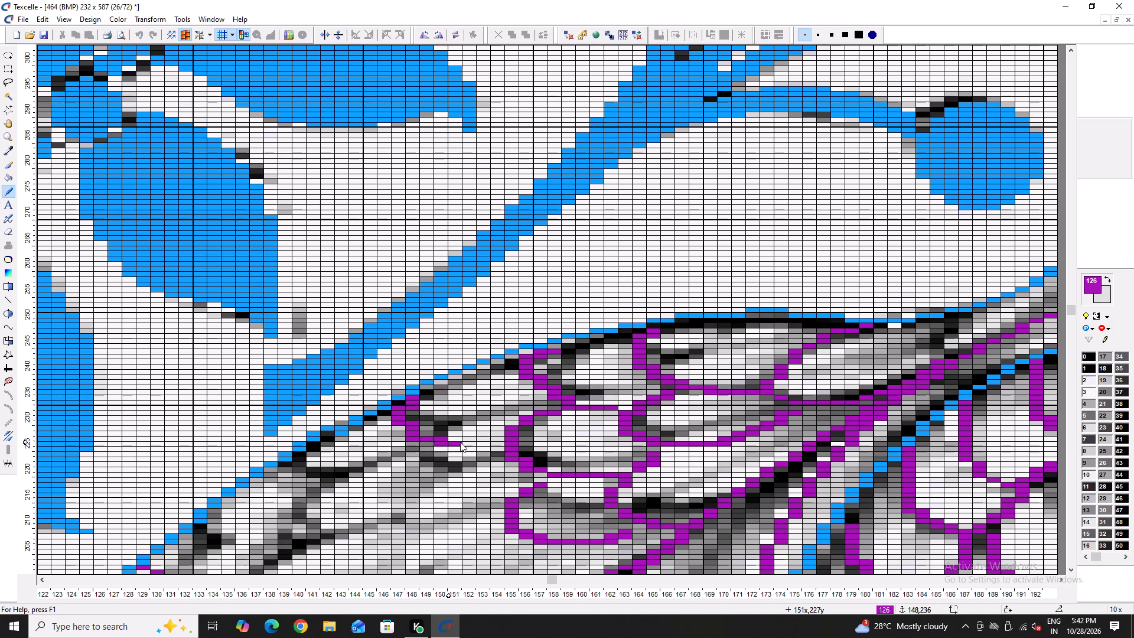
pyautogui.moveTo(460, 442); pyautogui.dragTo(496, 438)
pyautogui.rightClick(487, 442)
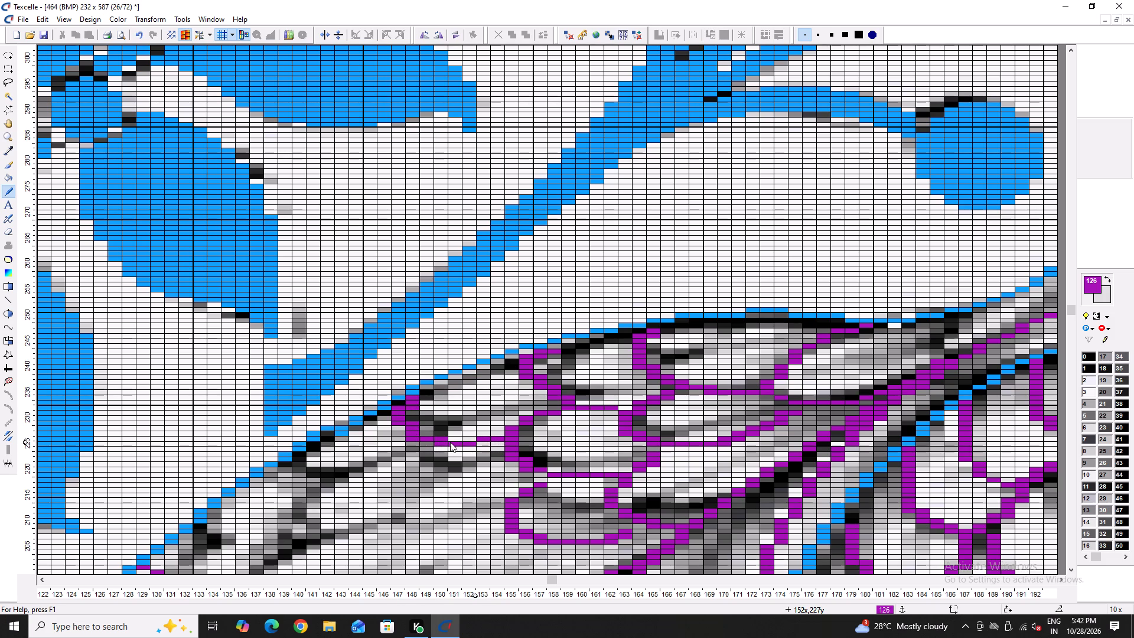
pyautogui.rightClick(409, 438)
pyautogui.rightClick(409, 438)
pyautogui.scroll(-1, 472, 473)
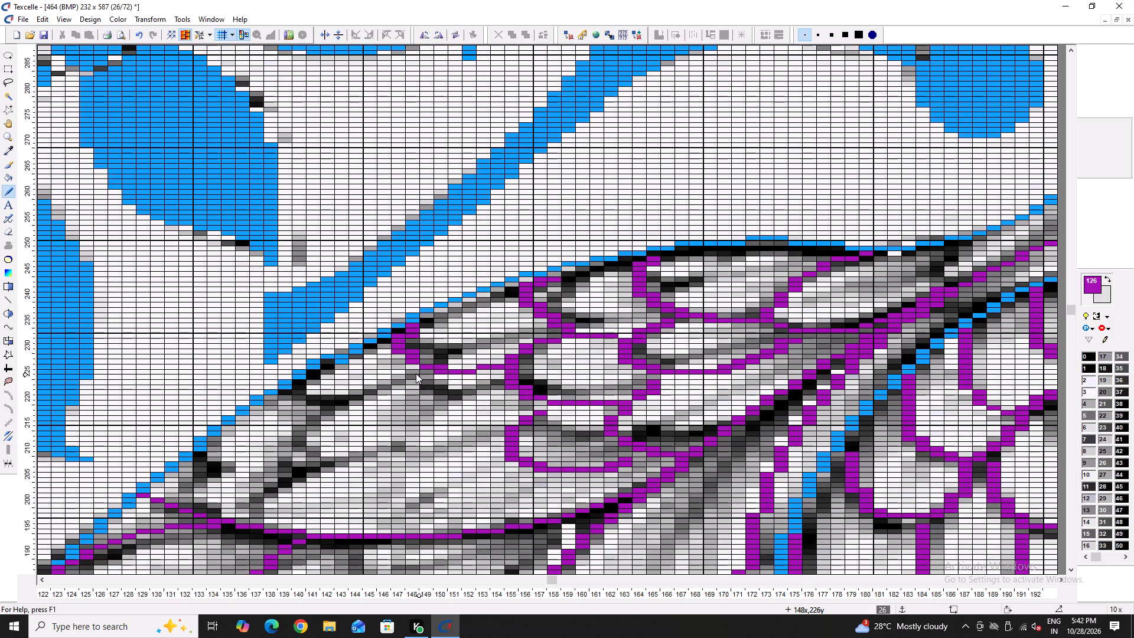
pyautogui.moveTo(412, 371); pyautogui.dragTo(460, 448)
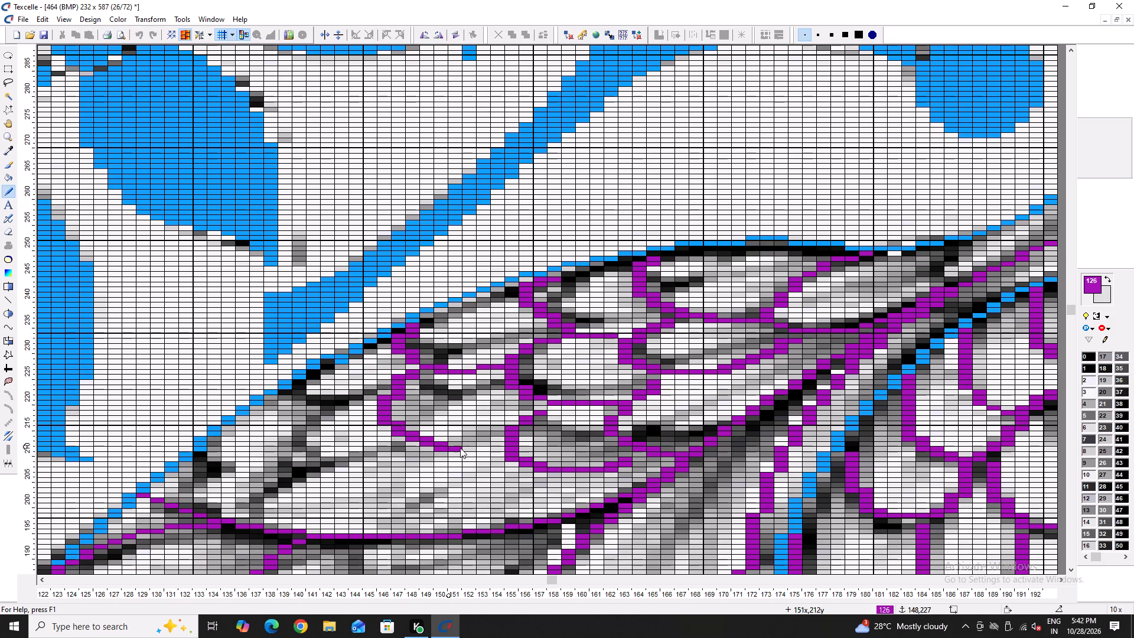
pyautogui.moveTo(460, 448); pyautogui.dragTo(491, 448)
pyautogui.scroll(-2, 452, 435)
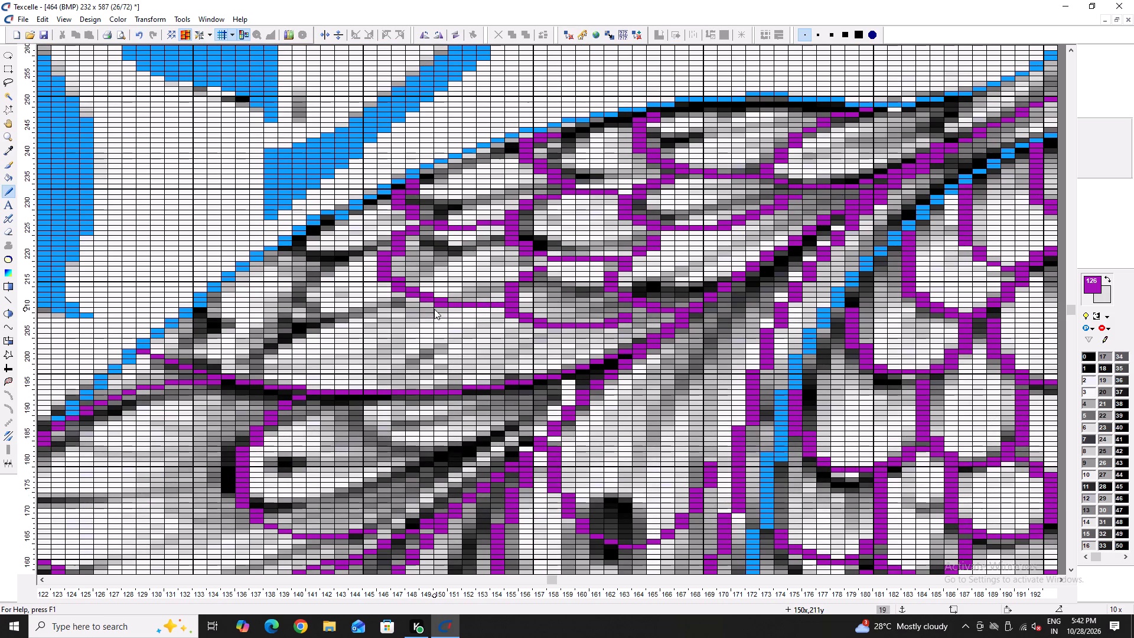
pyautogui.rightClick(438, 305)
pyautogui.moveTo(417, 304); pyautogui.dragTo(416, 304)
pyautogui.moveTo(416, 304); pyautogui.dragTo(422, 388)
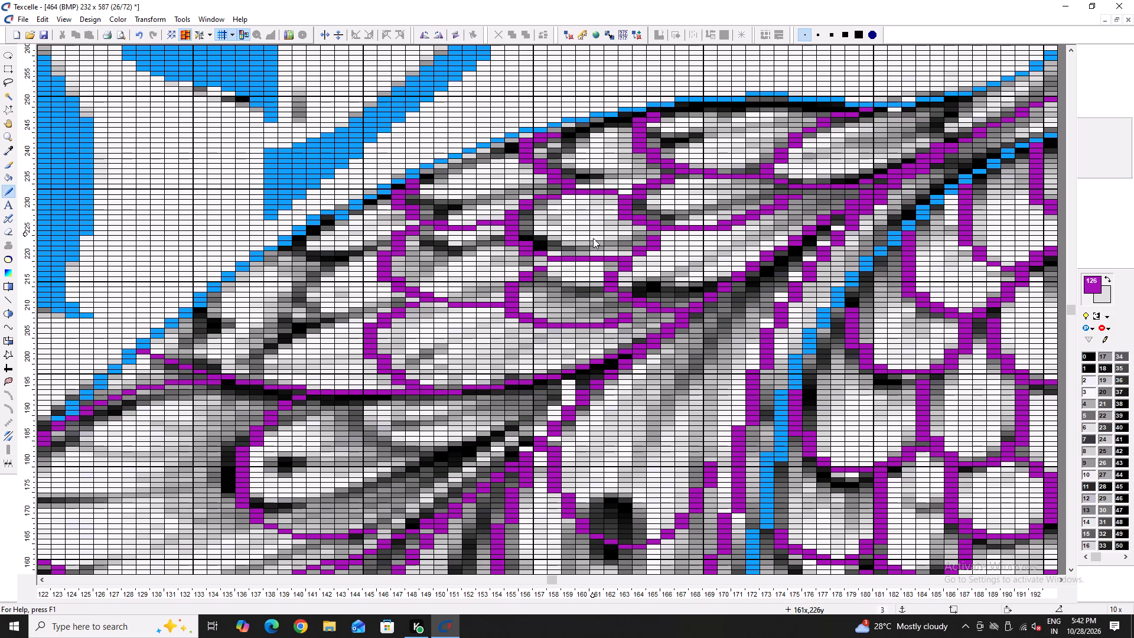
# Smooth the bottom edge of the lowest second-column feather with purple and the background colour, thinning its corners.
pyautogui.rightClick(609, 318)
pyautogui.rightClick(623, 314)
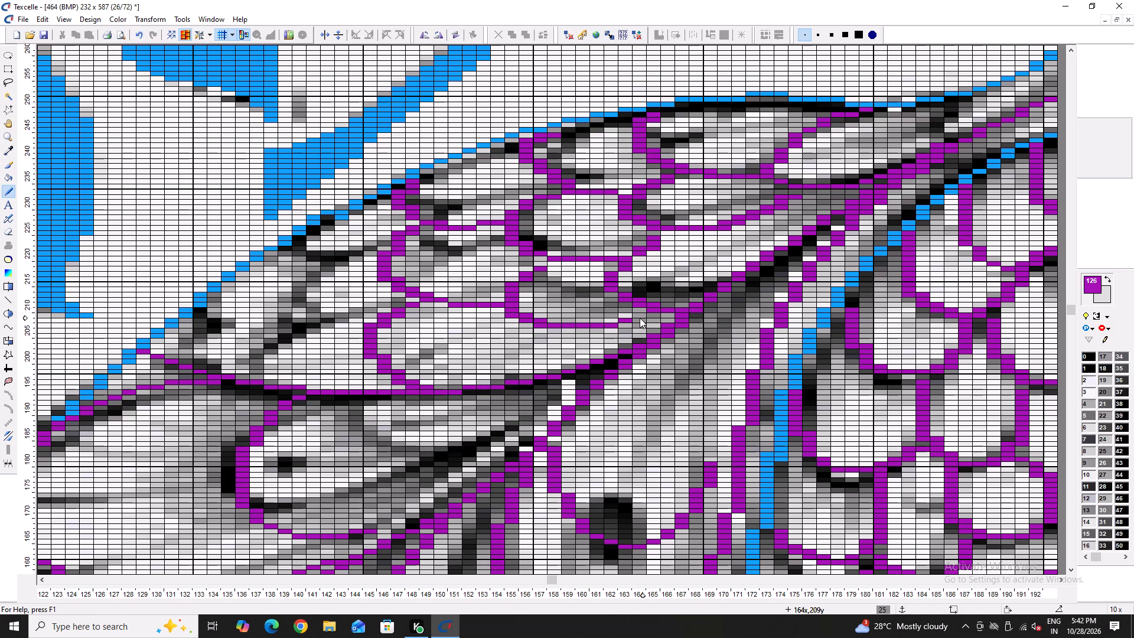
pyautogui.click(638, 318)
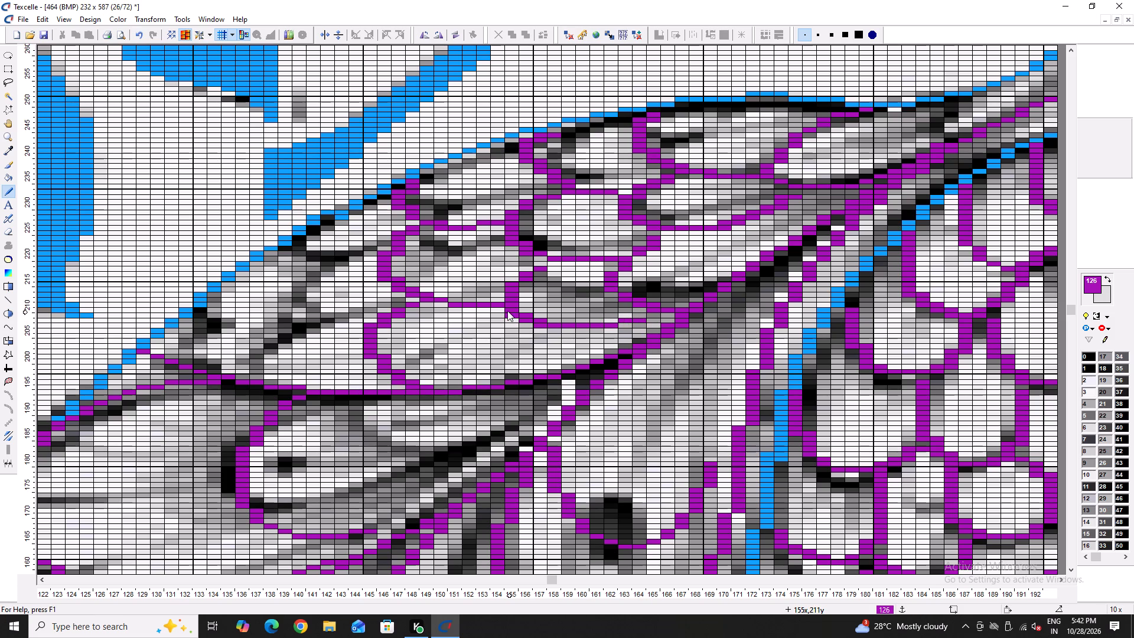
pyautogui.rightClick(512, 314)
pyautogui.rightClick(521, 319)
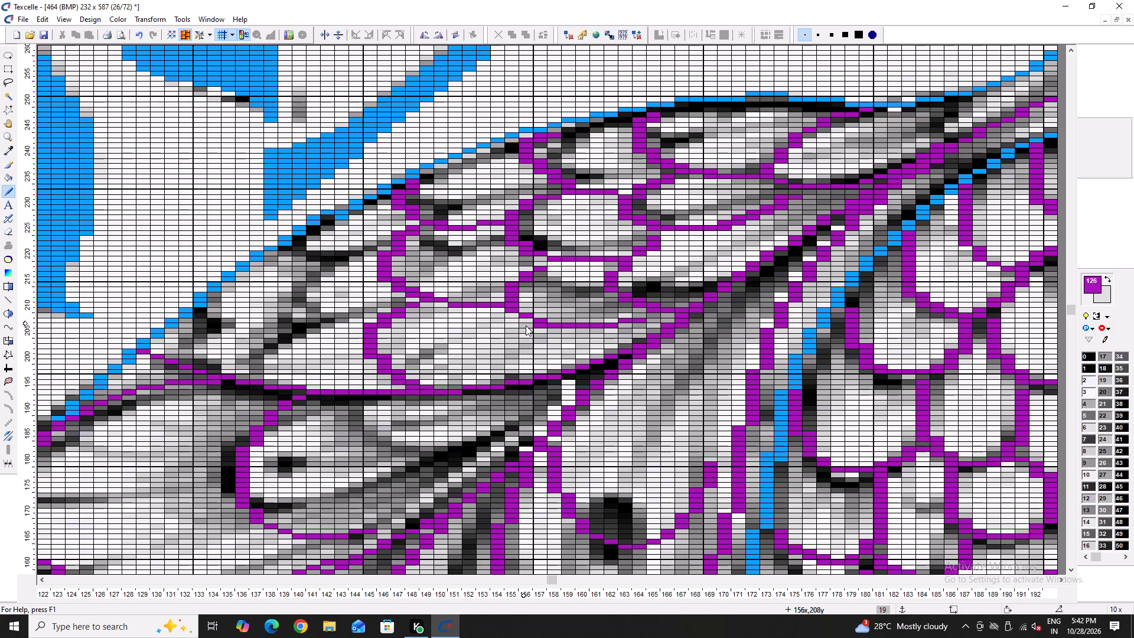
pyautogui.rightClick(544, 328)
pyautogui.rightClick(545, 327)
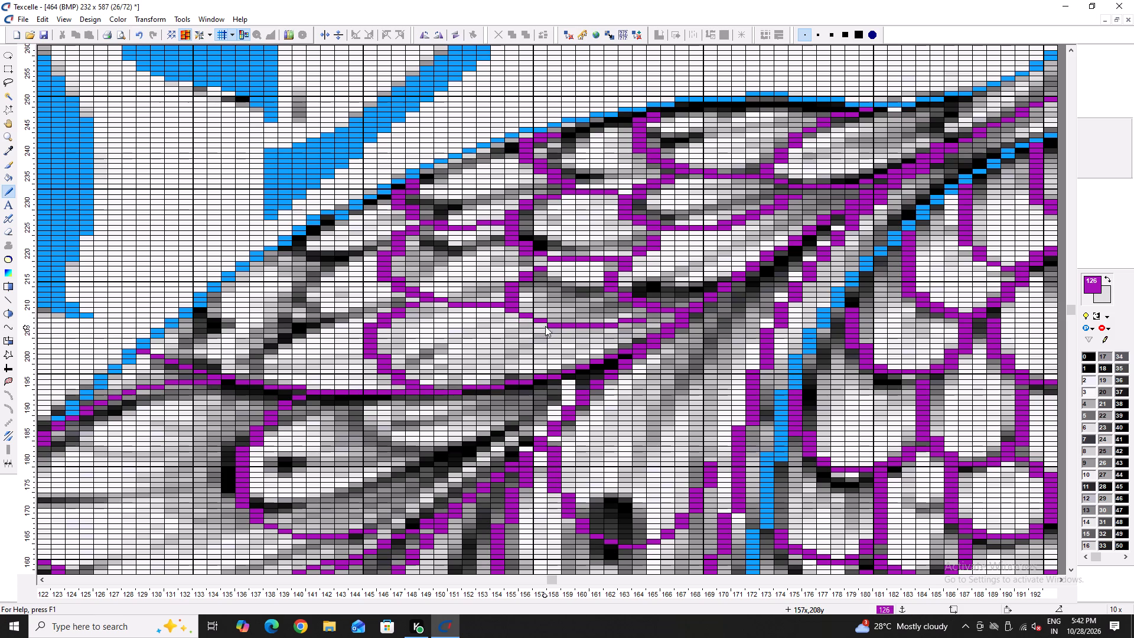
pyautogui.click(539, 325)
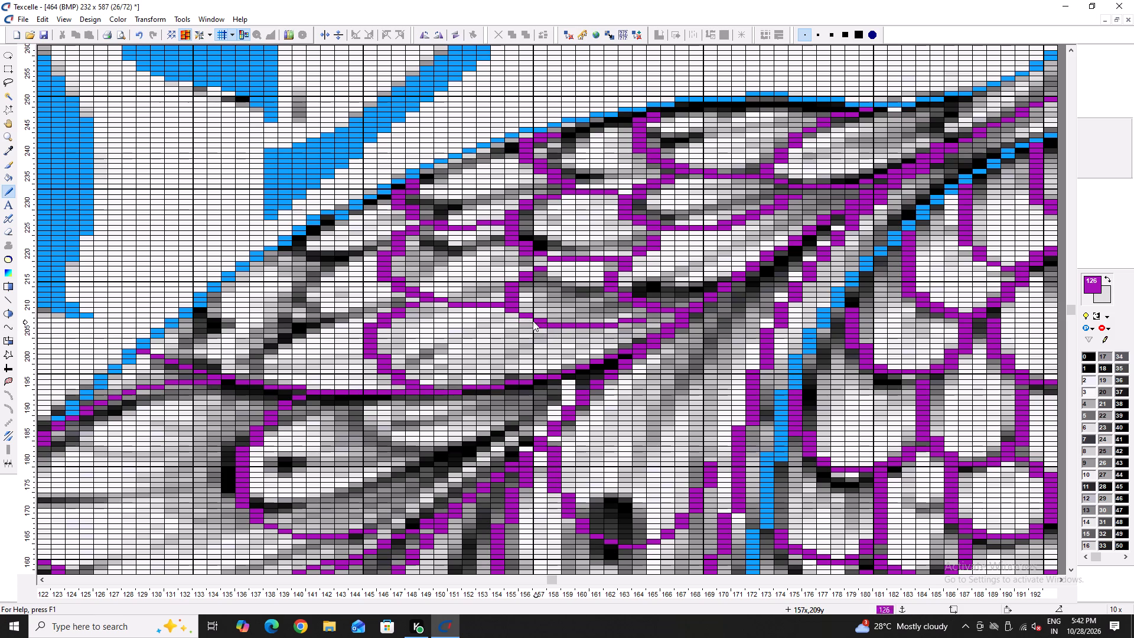
pyautogui.click(528, 318)
pyautogui.rightClick(546, 321)
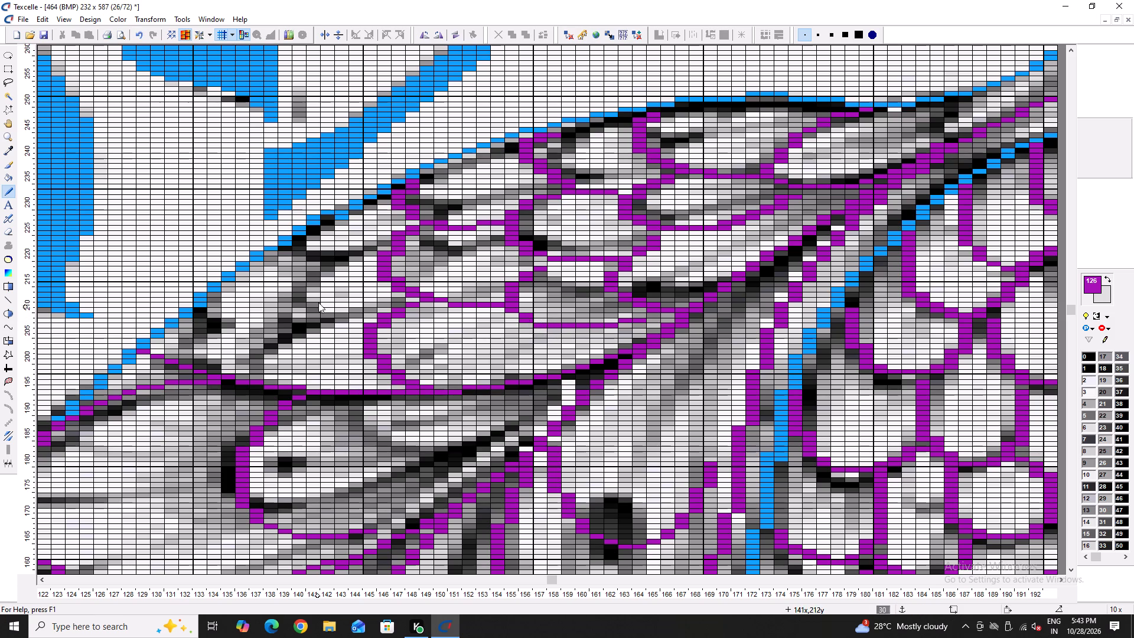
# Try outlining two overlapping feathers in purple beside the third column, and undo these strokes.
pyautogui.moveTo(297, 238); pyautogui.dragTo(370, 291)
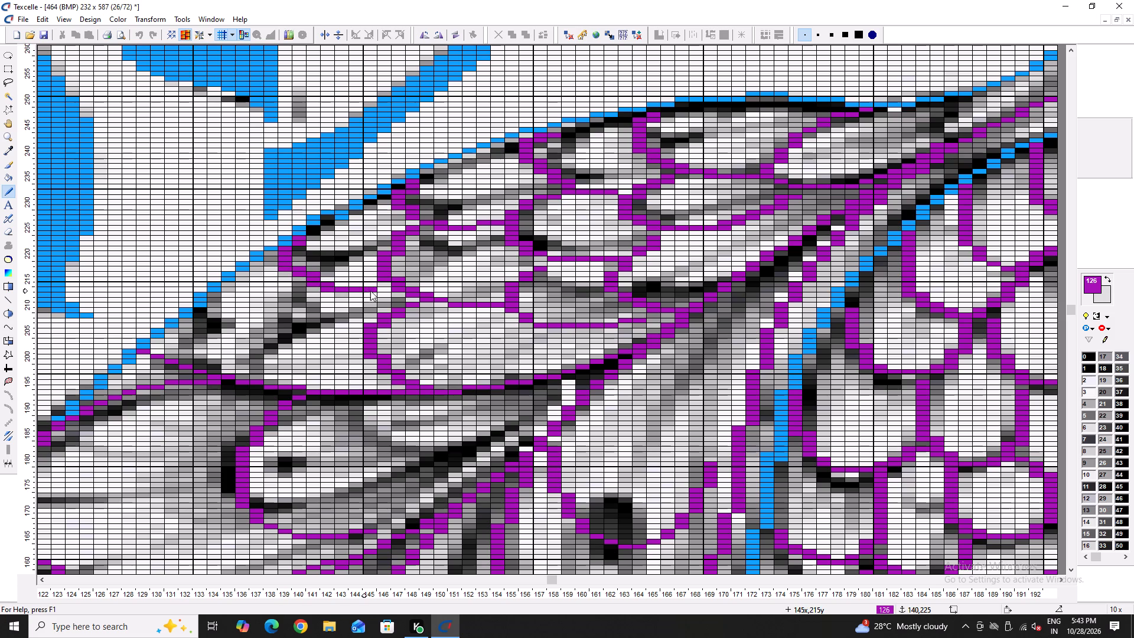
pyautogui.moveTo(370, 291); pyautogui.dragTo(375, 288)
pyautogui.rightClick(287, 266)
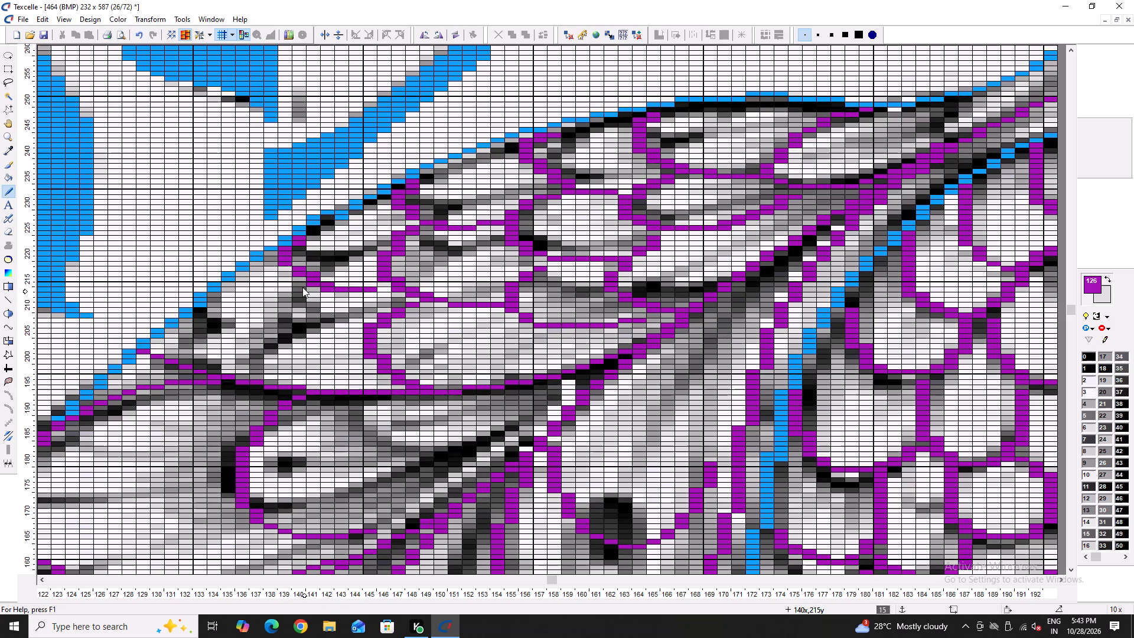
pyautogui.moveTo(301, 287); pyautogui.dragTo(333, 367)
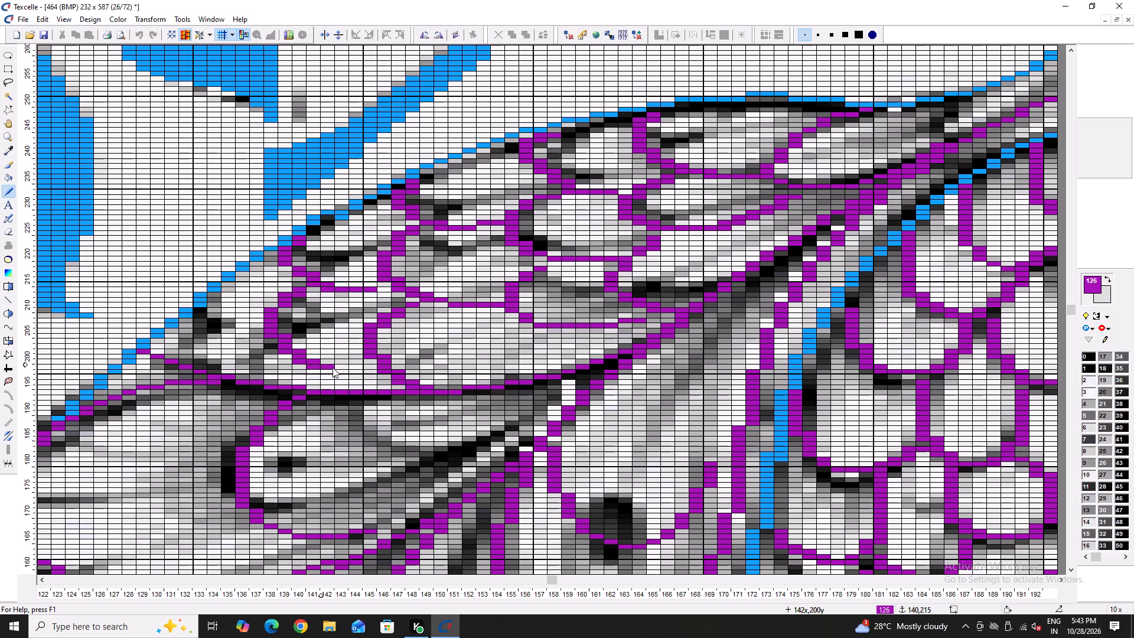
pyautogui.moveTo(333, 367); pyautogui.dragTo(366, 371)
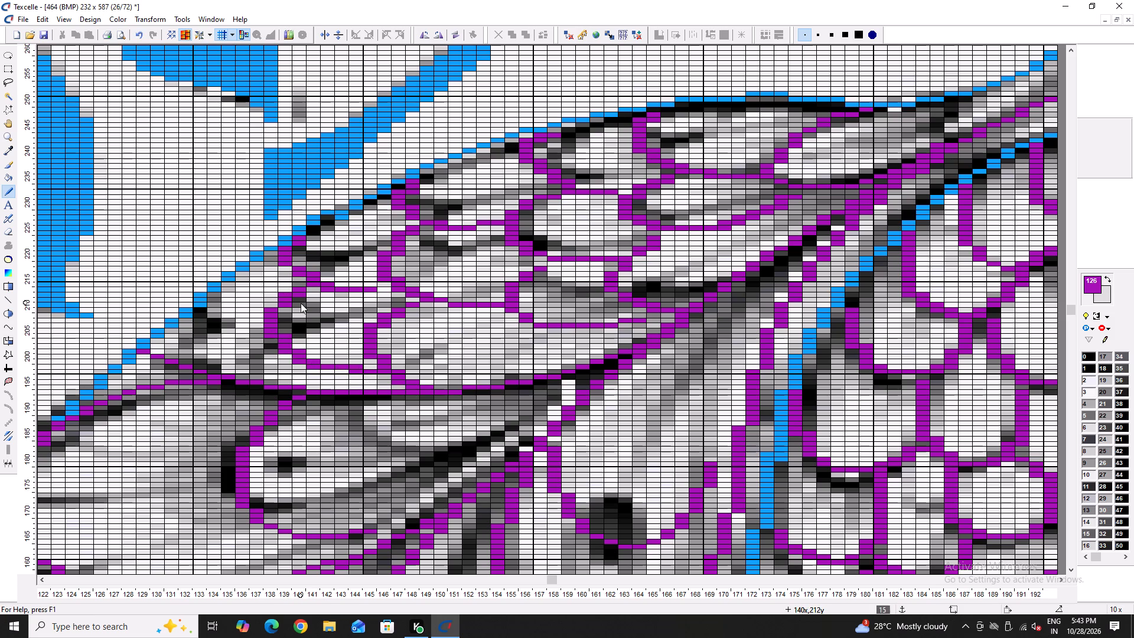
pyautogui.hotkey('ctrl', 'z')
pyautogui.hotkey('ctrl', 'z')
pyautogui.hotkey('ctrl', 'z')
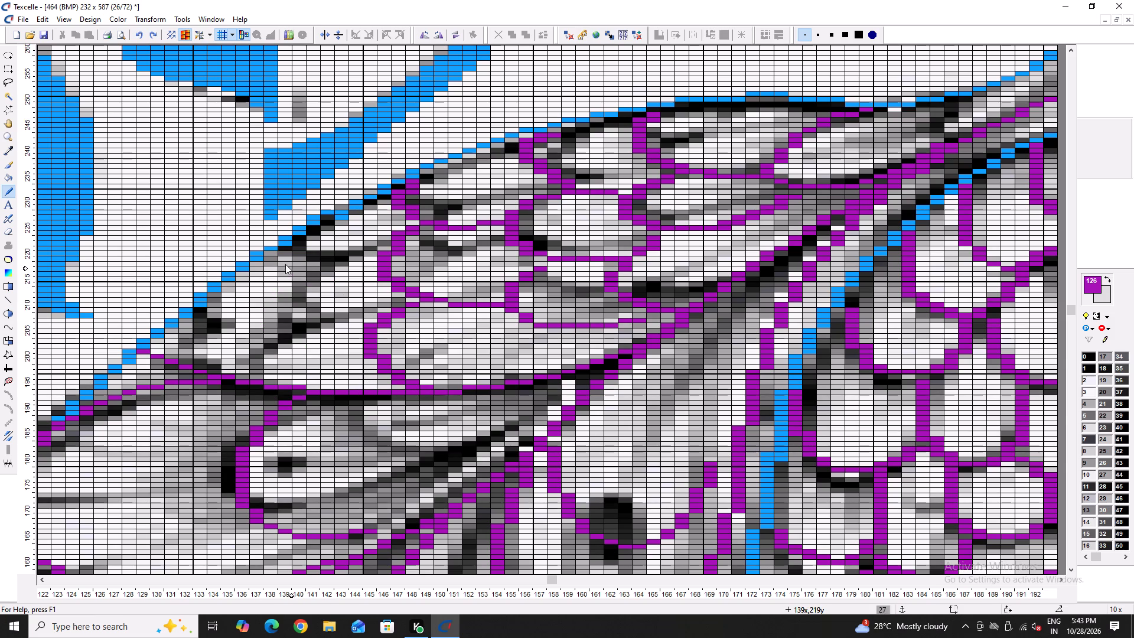
# Outline the last two feathers towards the narrow end of the wing in purple, joining them to the third column and blue outline.
pyautogui.moveTo(272, 248); pyautogui.dragTo(281, 304)
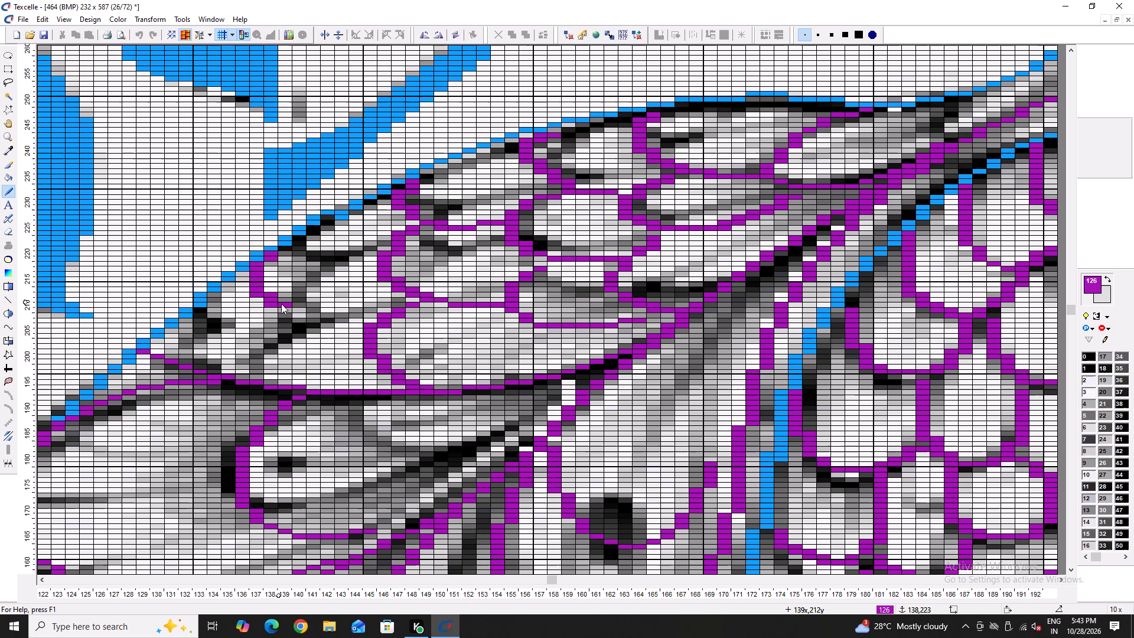
pyautogui.moveTo(281, 304); pyautogui.dragTo(353, 326)
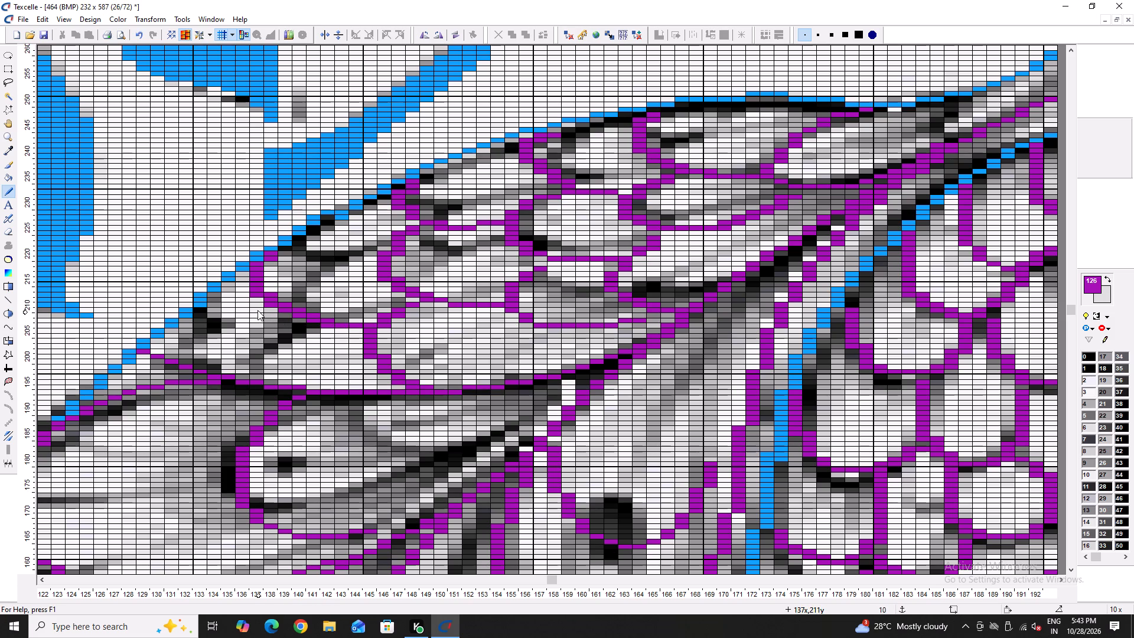
pyautogui.moveTo(258, 310); pyautogui.dragTo(197, 362)
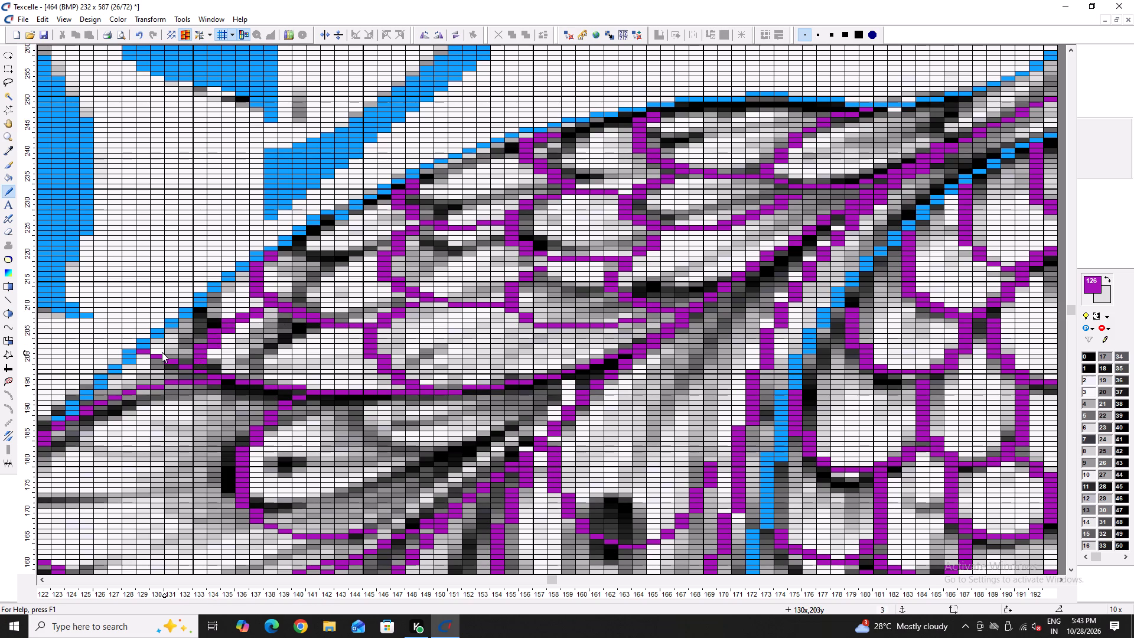
pyautogui.hotkey('ctrl', 'z')
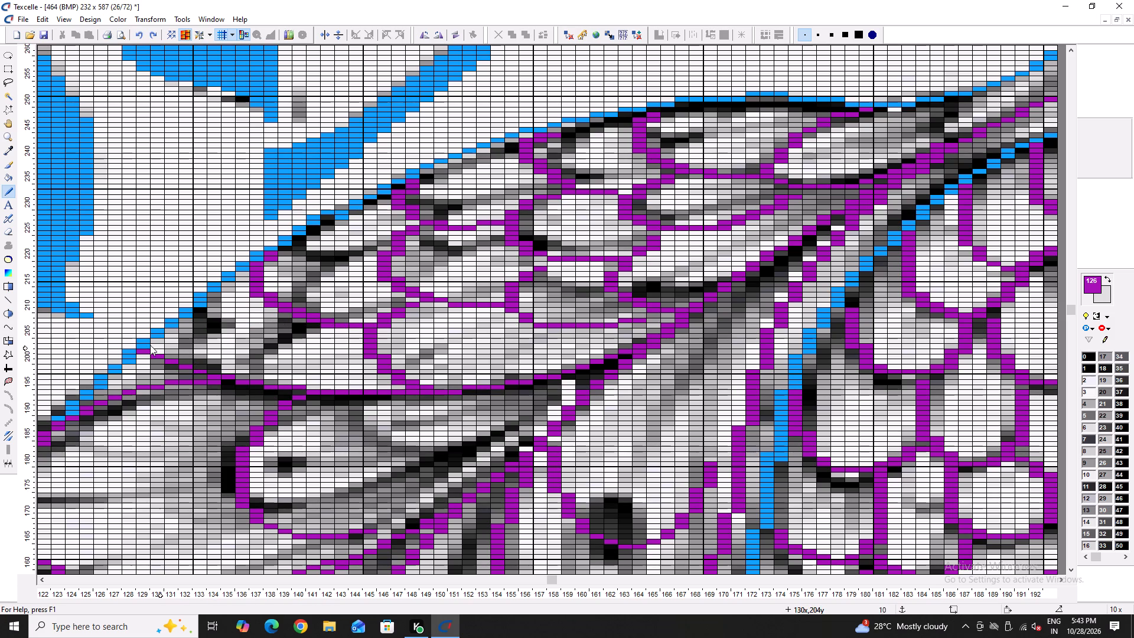
pyautogui.moveTo(142, 353); pyautogui.dragTo(253, 304)
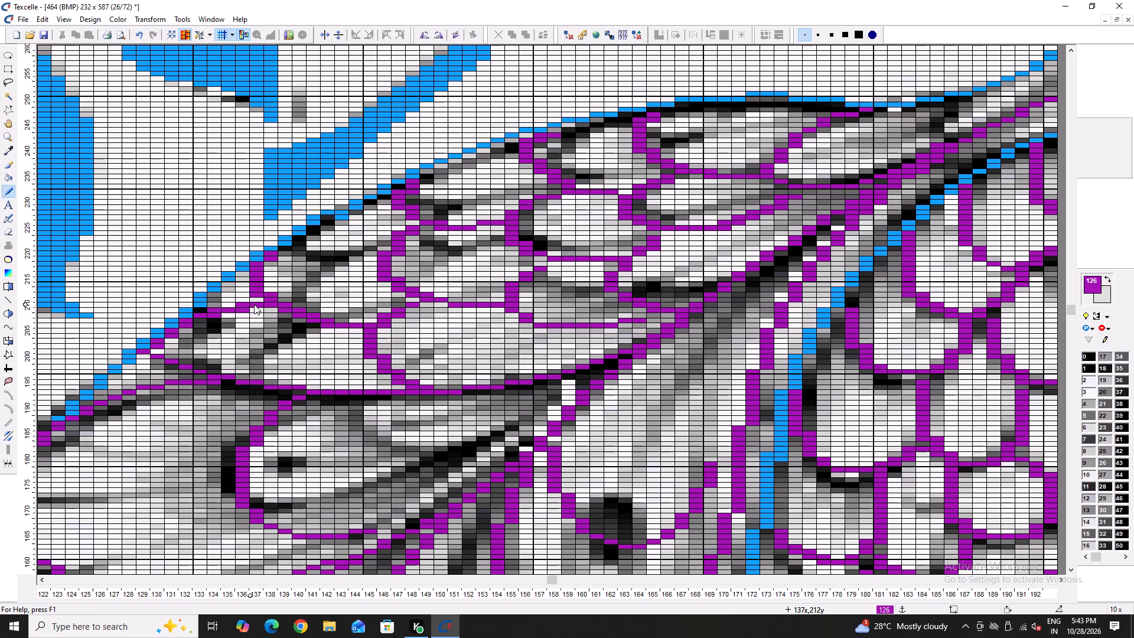
# Touch up the end feather's rounded tip and thicken its lower edge in purple where it meets the long curve.
pyautogui.press('-')
pyautogui.press('Left')
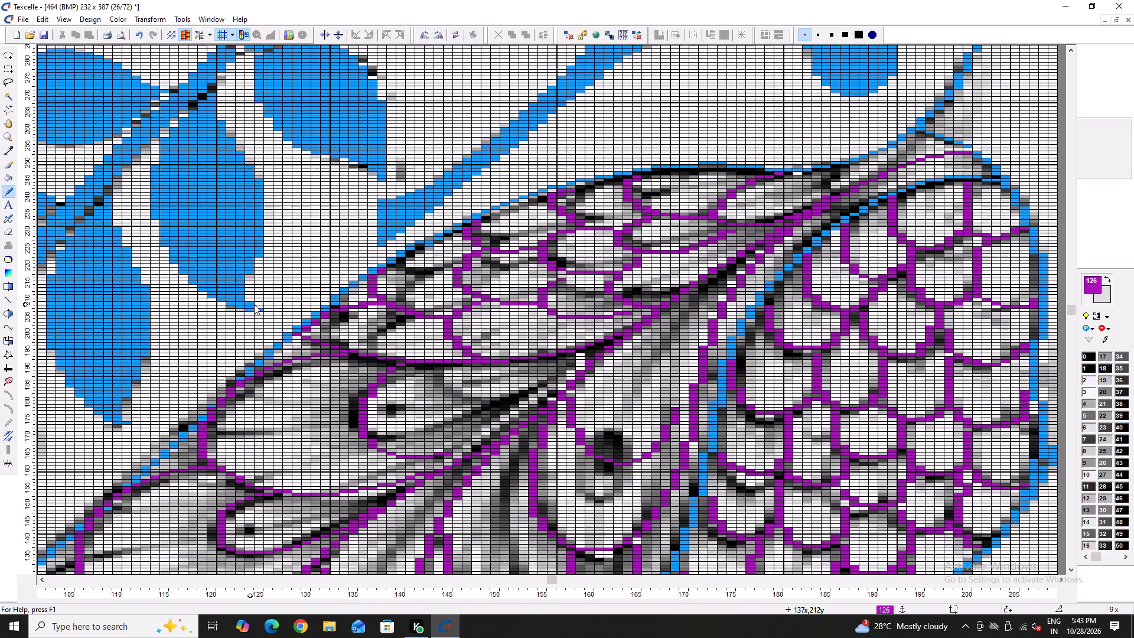
pyautogui.click(308, 333)
pyautogui.rightClick(297, 333)
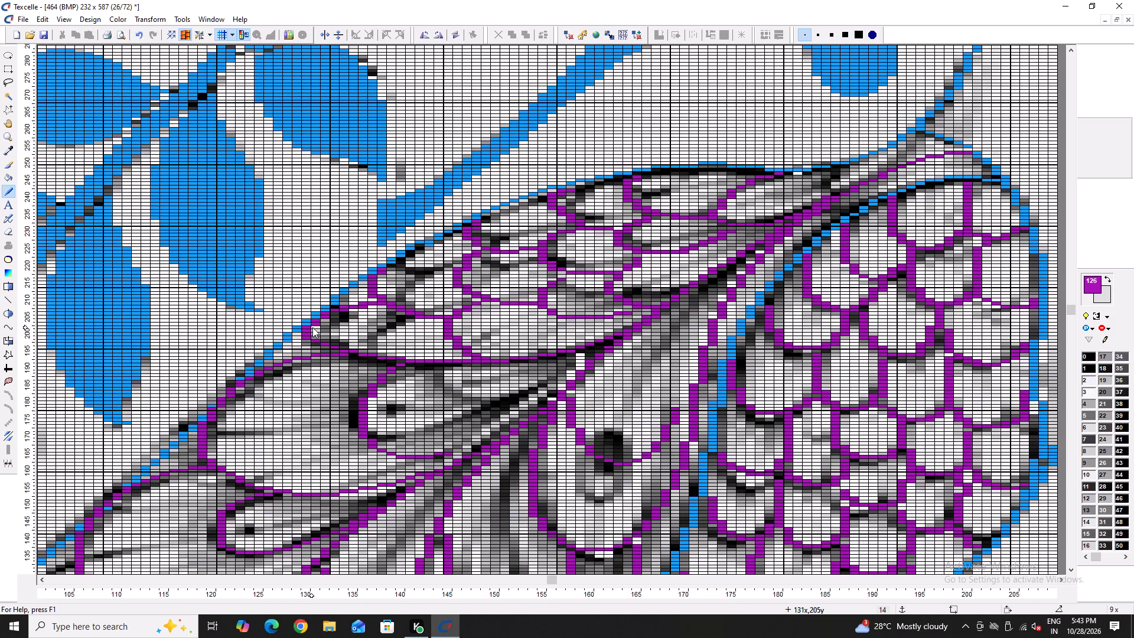
pyautogui.write('+++')
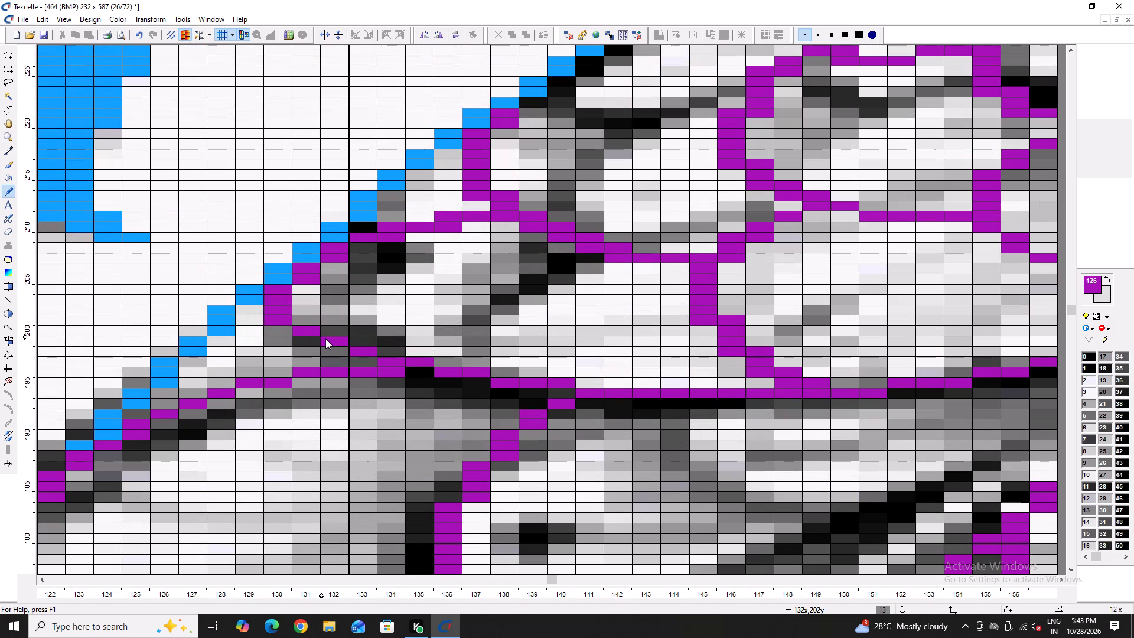
pyautogui.click(318, 344)
pyautogui.click(340, 352)
pyautogui.doubleClick(364, 365)
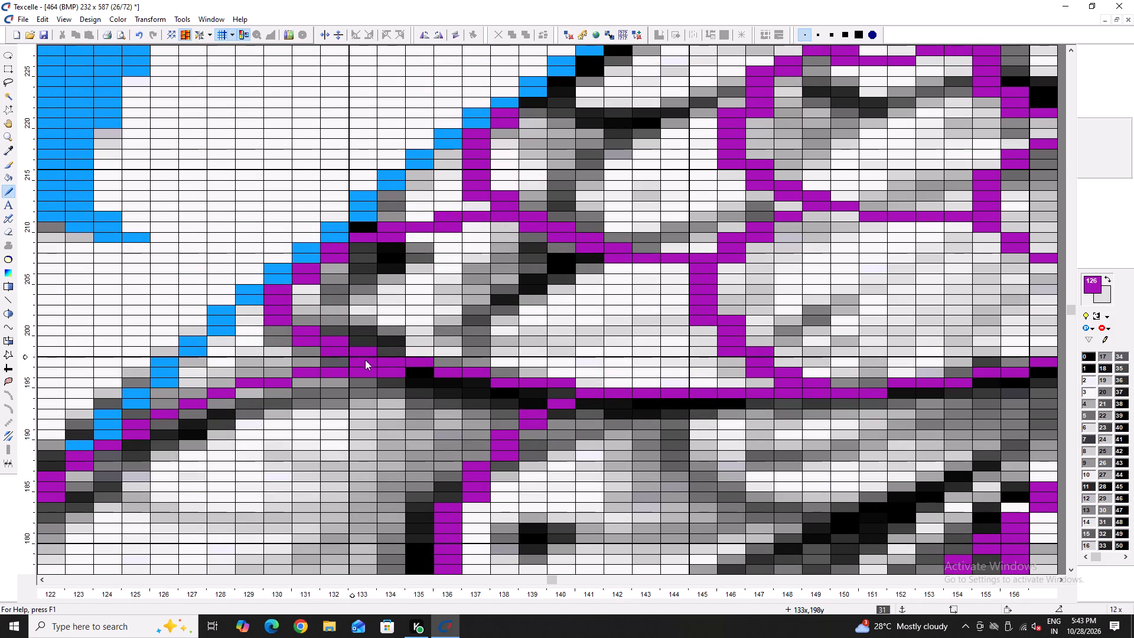
# Thin the end feather's lower and upper purple edges by painting surplus corner pixels in the background colour.
pyautogui.rightClick(368, 354)
pyautogui.rightClick(344, 341)
pyautogui.scroll(1, 478, 300)
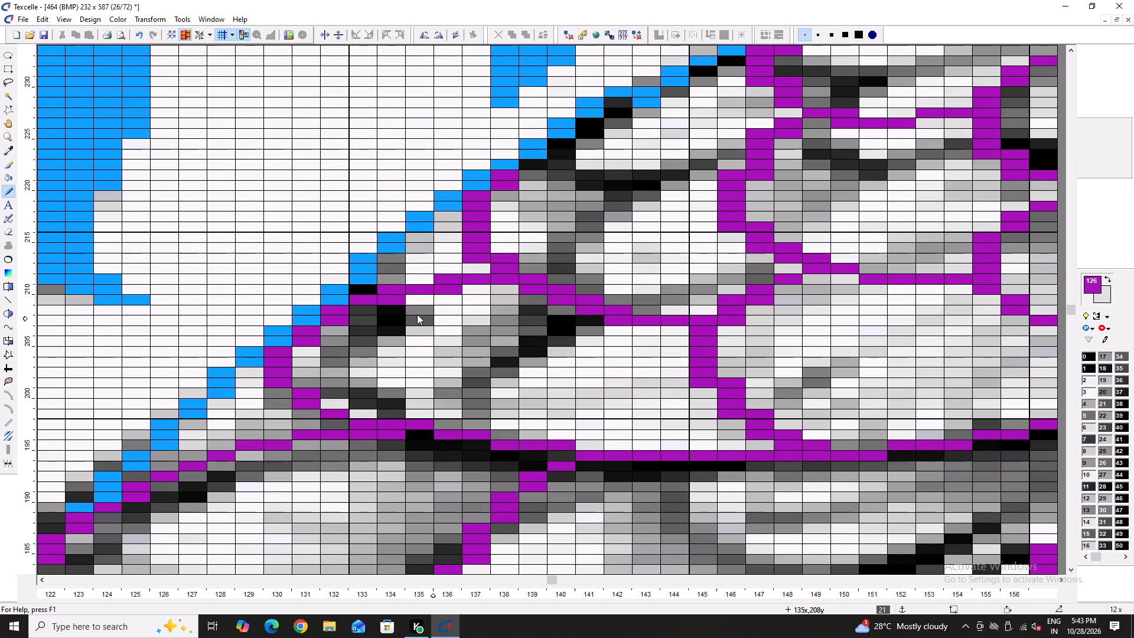
pyautogui.rightClick(395, 299)
pyautogui.rightClick(462, 287)
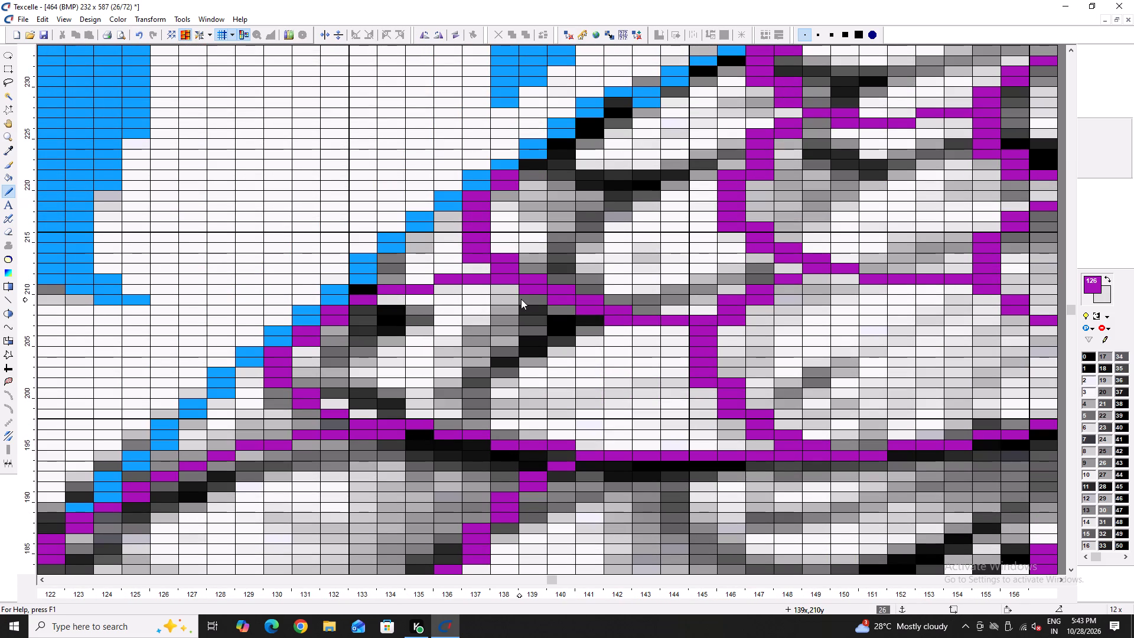
# Extend the purple edge of the second-last feather upward along the inside of the wing's blue outline, replacing the black pixels.
pyautogui.scroll(3, 526, 298)
pyautogui.click(536, 350)
pyautogui.click(563, 331)
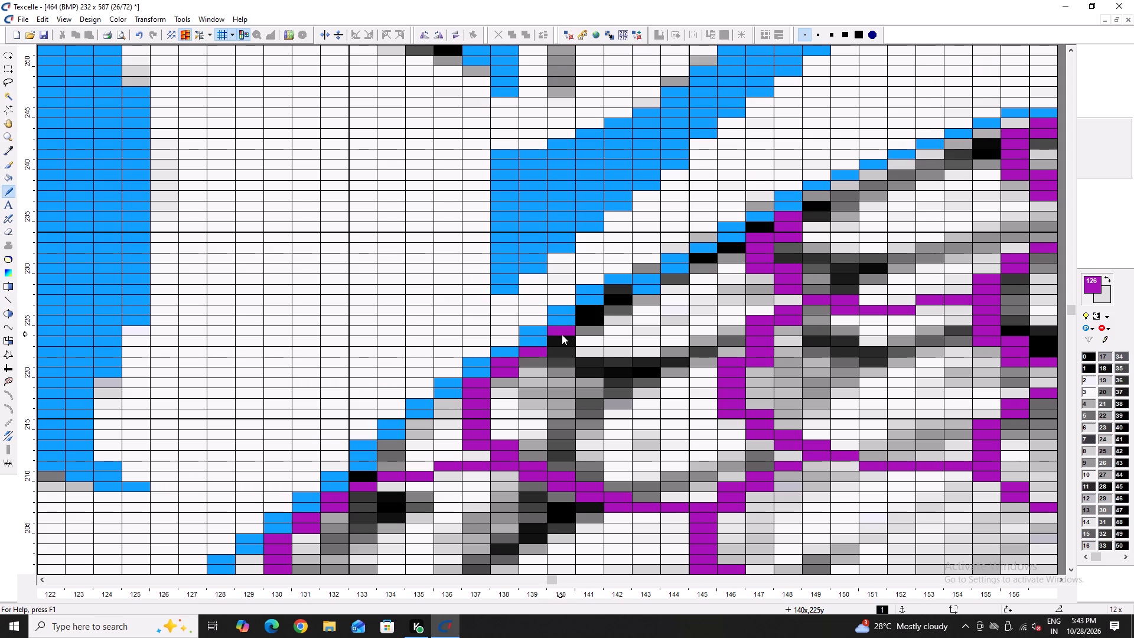
pyautogui.click(556, 345)
pyautogui.moveTo(584, 326); pyautogui.dragTo(588, 311)
pyautogui.moveTo(615, 304); pyautogui.dragTo(617, 296)
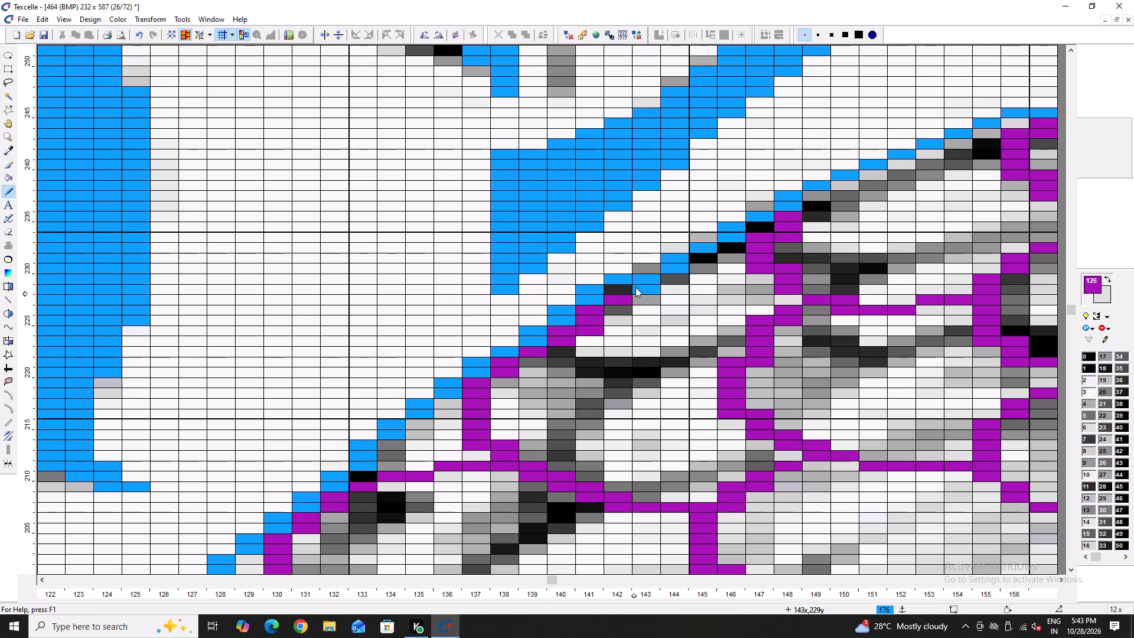
pyautogui.doubleClick(636, 287)
pyautogui.click(627, 289)
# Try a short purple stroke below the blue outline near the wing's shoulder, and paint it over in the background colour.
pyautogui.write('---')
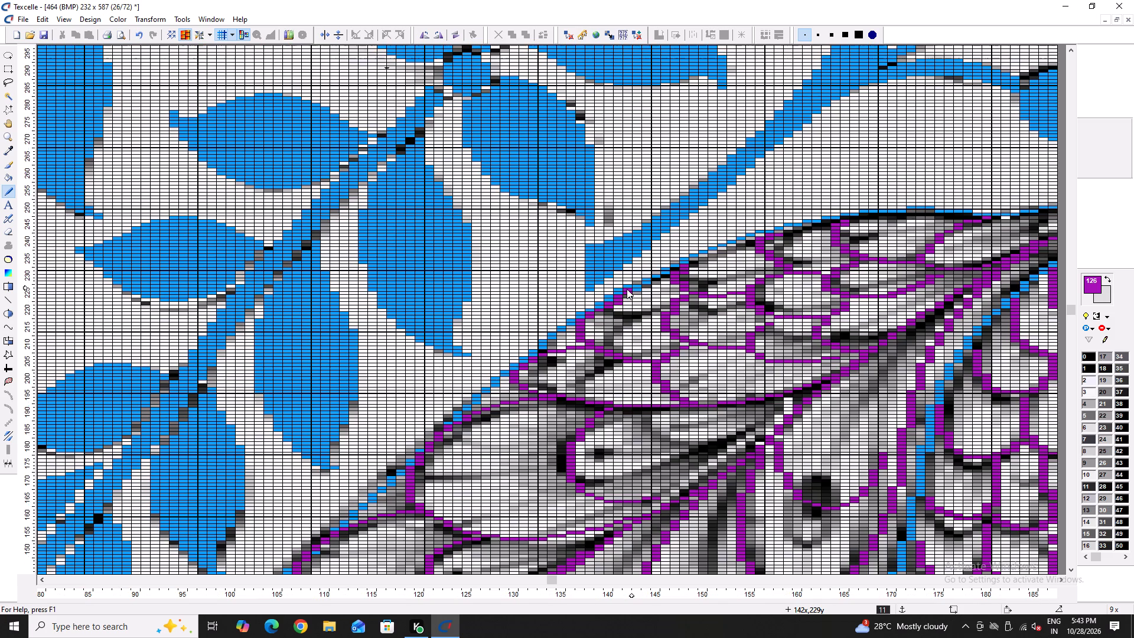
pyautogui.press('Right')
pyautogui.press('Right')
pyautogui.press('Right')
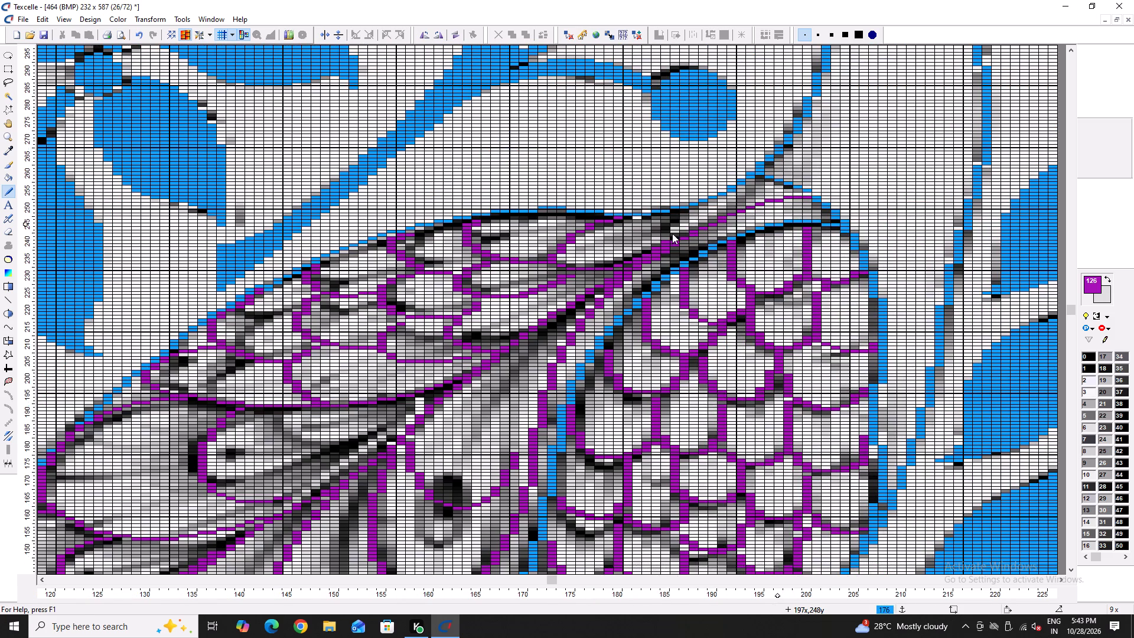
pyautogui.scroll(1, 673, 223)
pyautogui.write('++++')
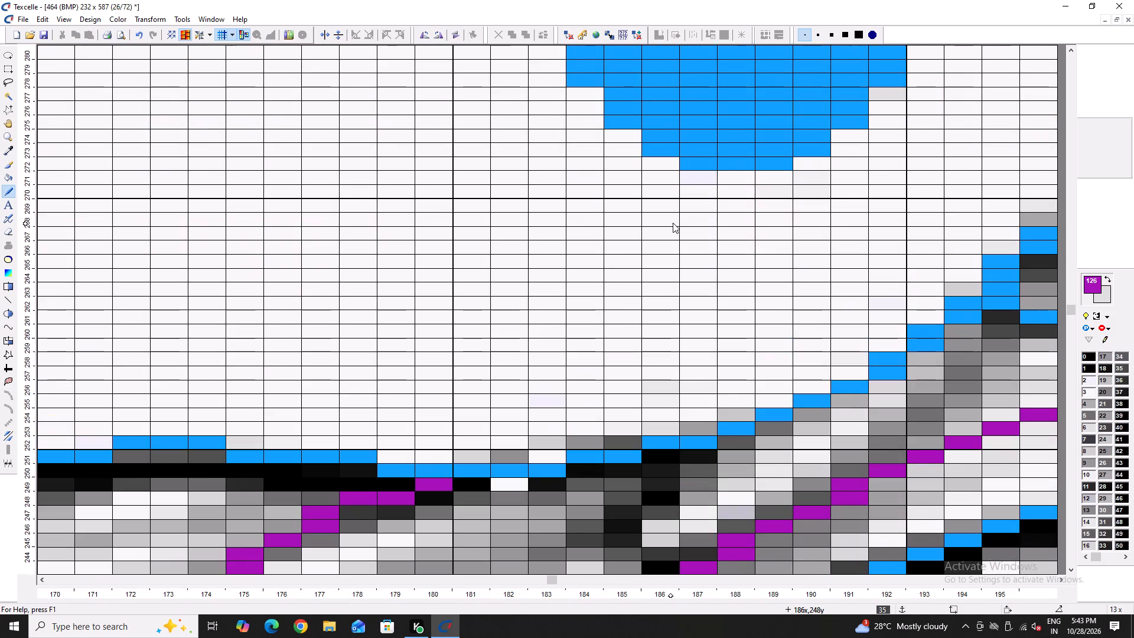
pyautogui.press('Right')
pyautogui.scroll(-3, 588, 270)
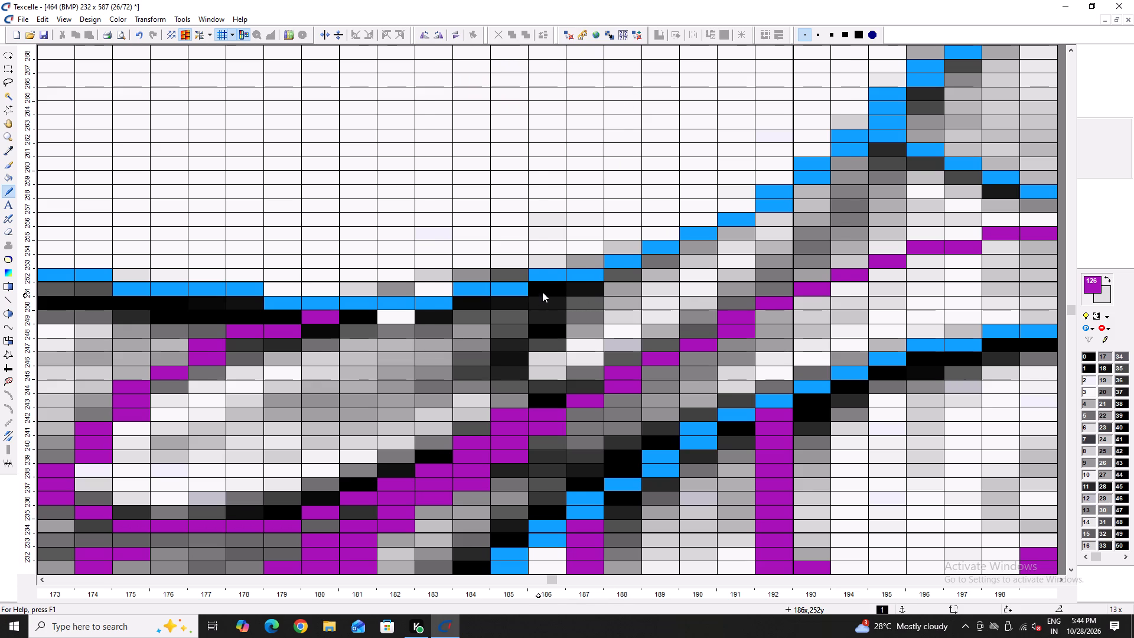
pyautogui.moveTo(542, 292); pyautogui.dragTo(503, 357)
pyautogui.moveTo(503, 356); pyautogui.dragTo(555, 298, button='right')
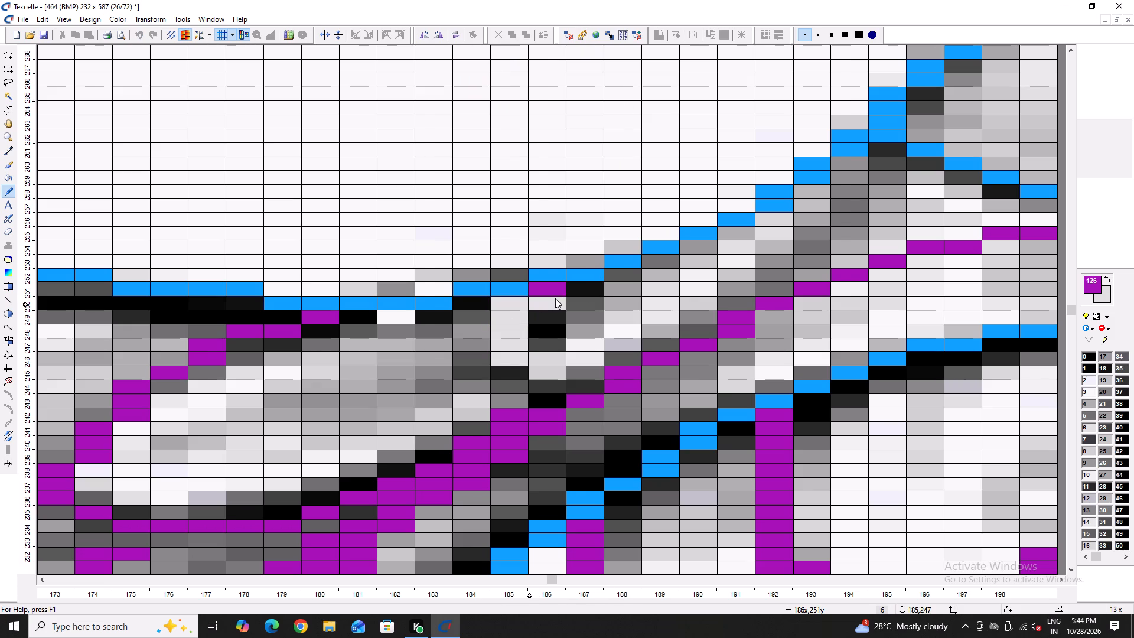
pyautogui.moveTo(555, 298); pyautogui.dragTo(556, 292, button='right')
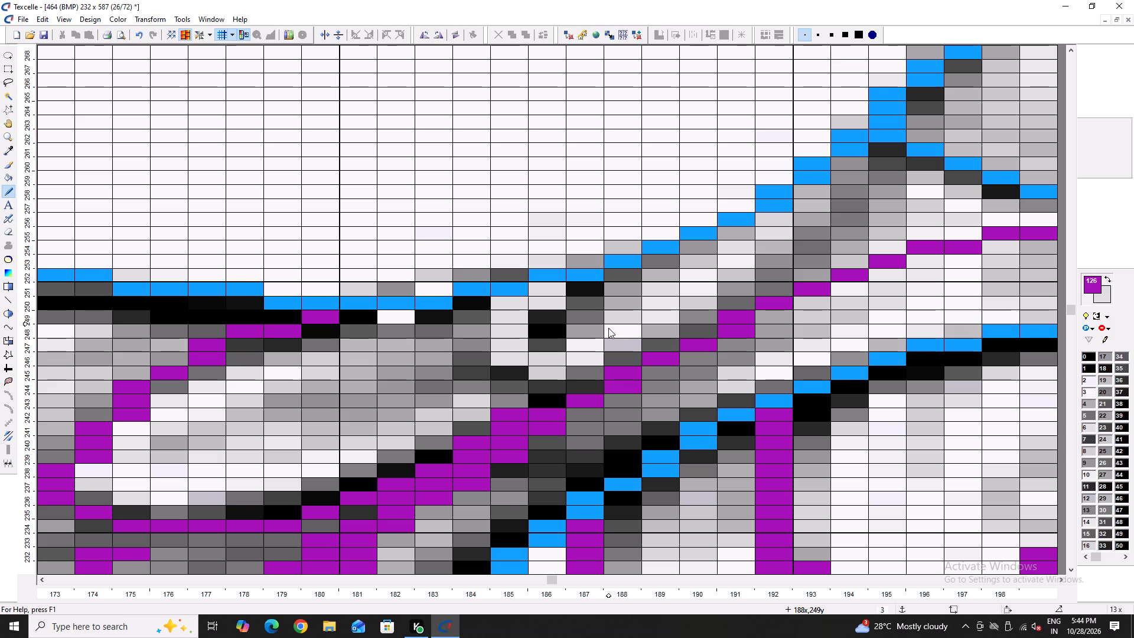
# Thin the long purple curve near the wing's shoulder by painting two stair-step corner pixels in the background colour.
pyautogui.write('--')
pyautogui.press('Right')
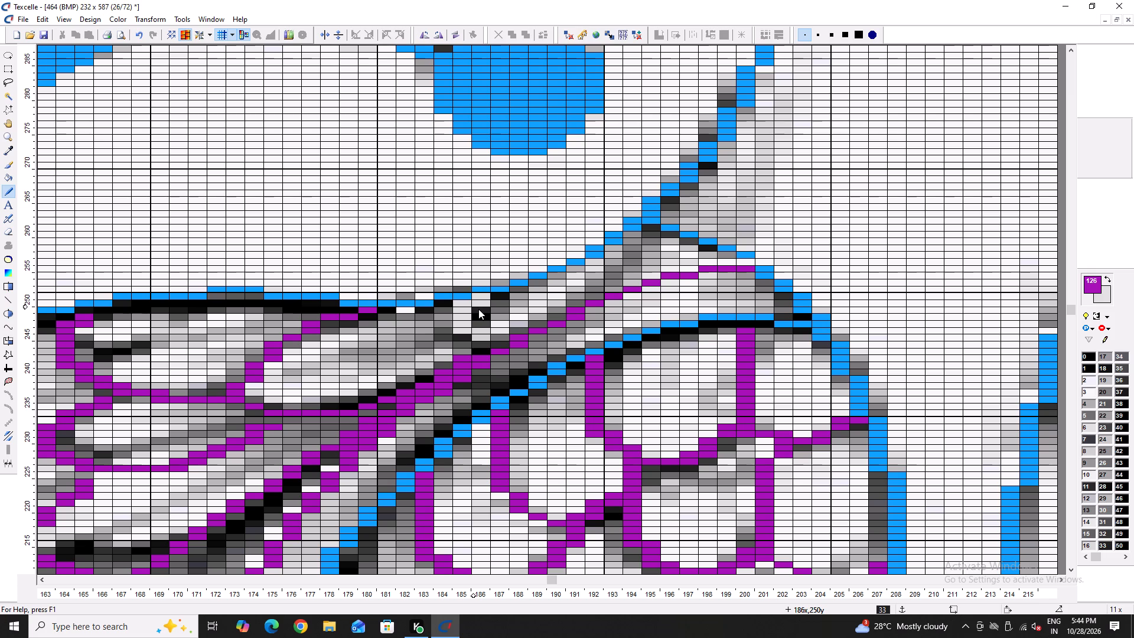
pyautogui.keyDown('ctrl'); pyautogui.scroll(-2, 484, 321); pyautogui.keyUp('ctrl')
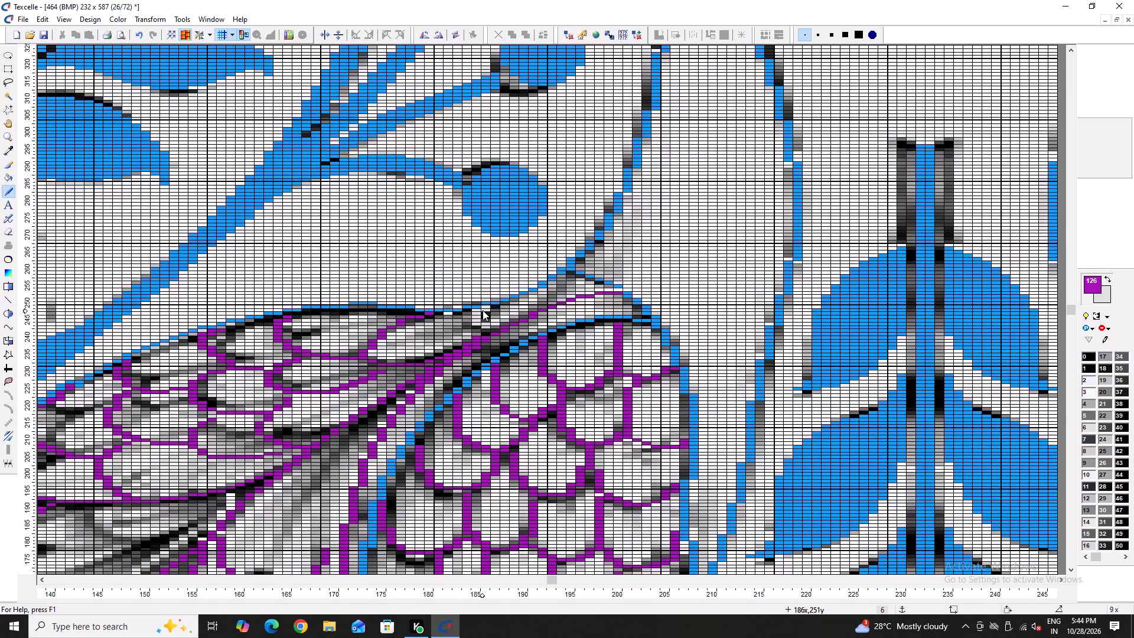
pyautogui.keyDown('ctrl'); pyautogui.scroll(5, 483, 310); pyautogui.keyUp('ctrl')
pyautogui.rightClick(439, 414)
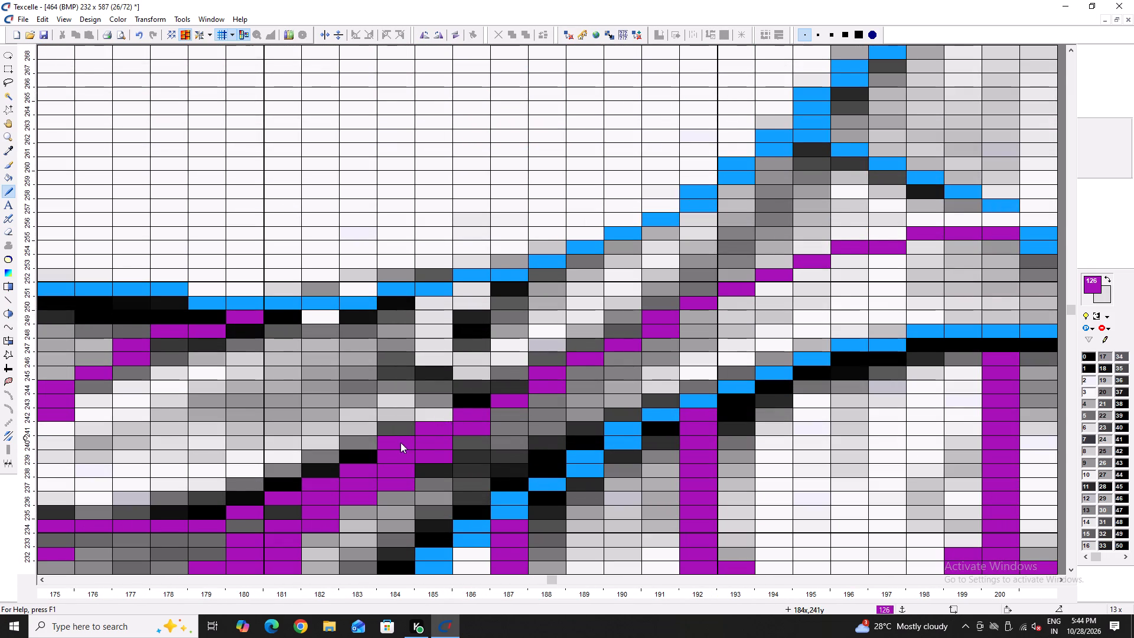
pyautogui.rightClick(408, 486)
pyautogui.rightClick(408, 486)
# Outline a small feather in purple between the wing's blue outline and the long curve near the shoulder, thinning its lower corner.
pyautogui.keyDown('ctrl'); pyautogui.scroll(-6, 440, 467); pyautogui.keyUp('ctrl')
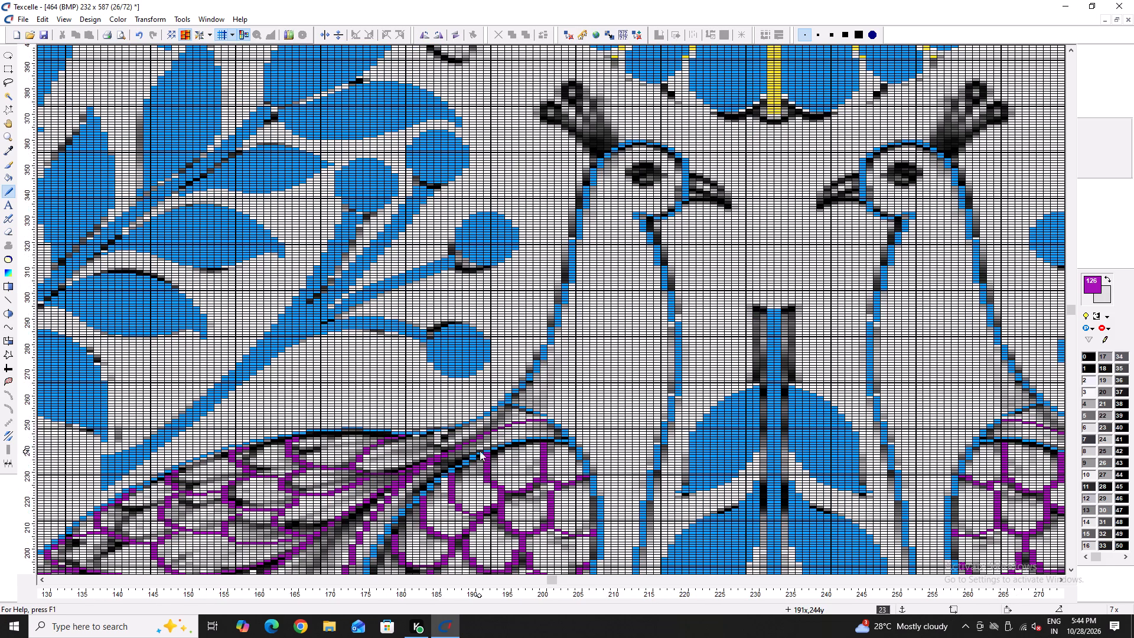
pyautogui.keyDown('ctrl'); pyautogui.scroll(6, 429, 446); pyautogui.keyUp('ctrl')
pyautogui.moveTo(471, 367); pyautogui.dragTo(463, 372)
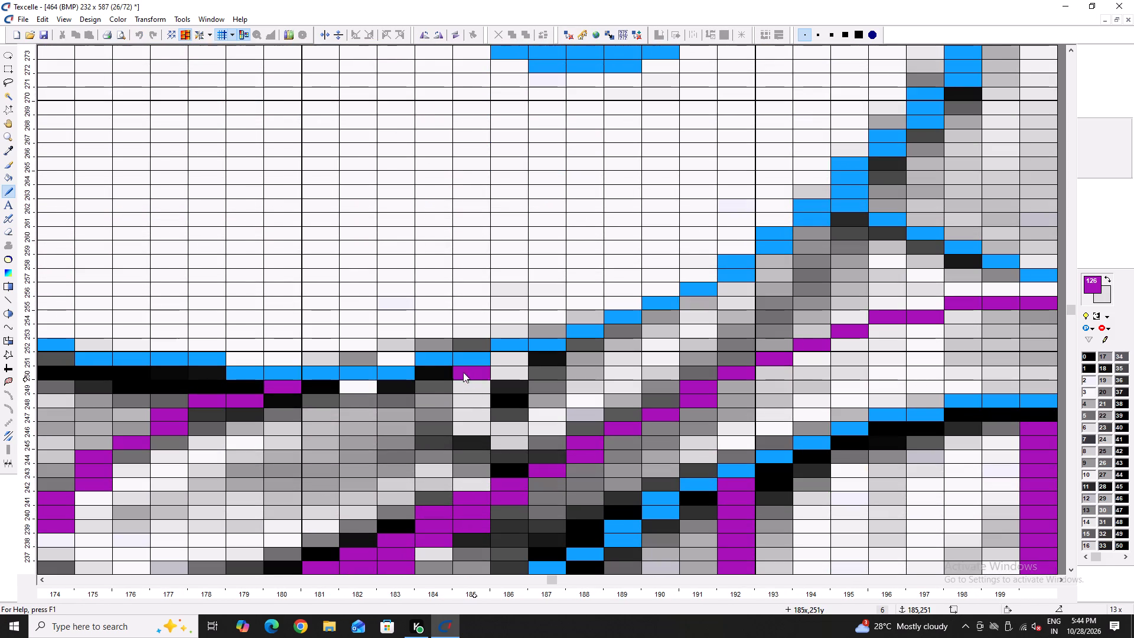
pyautogui.moveTo(463, 372); pyautogui.dragTo(490, 459)
pyautogui.click(490, 459)
pyautogui.click(507, 461)
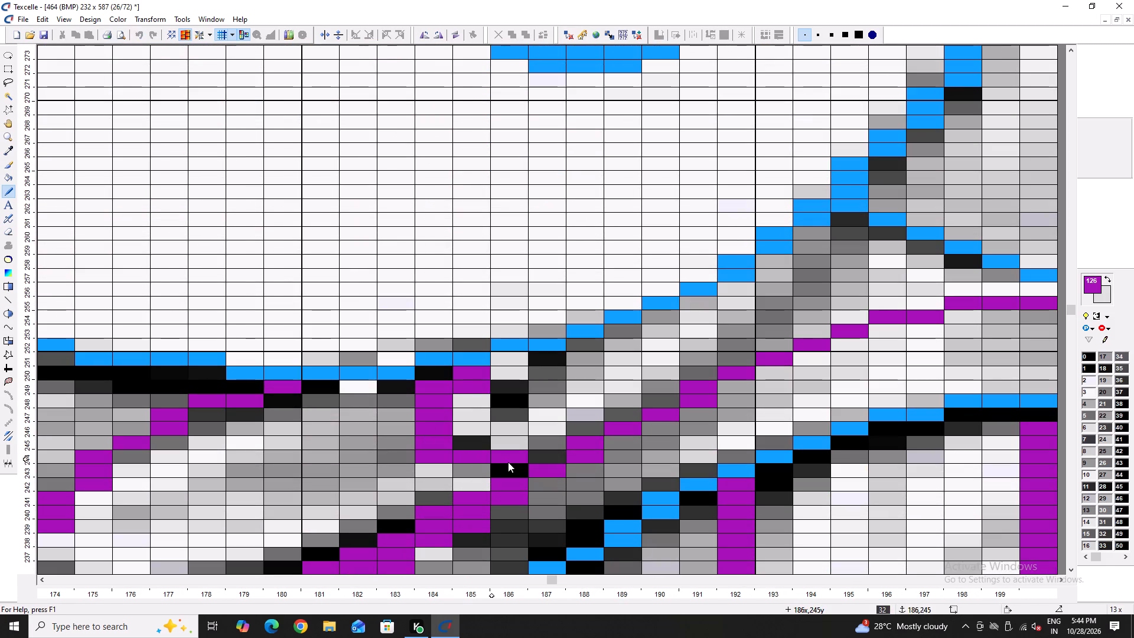
pyautogui.rightClick(438, 456)
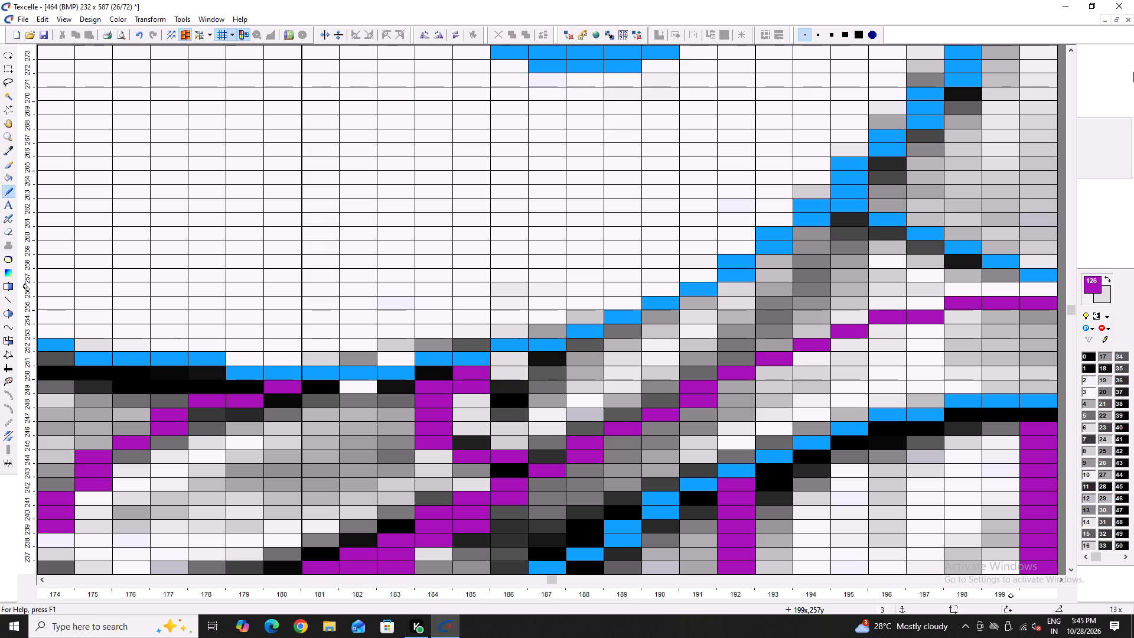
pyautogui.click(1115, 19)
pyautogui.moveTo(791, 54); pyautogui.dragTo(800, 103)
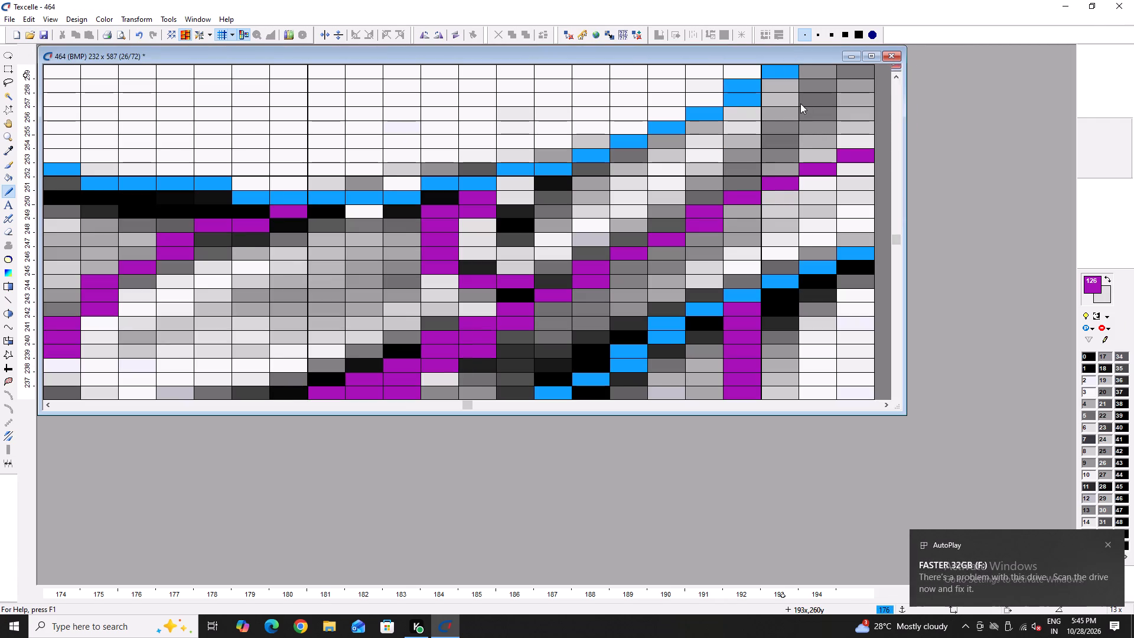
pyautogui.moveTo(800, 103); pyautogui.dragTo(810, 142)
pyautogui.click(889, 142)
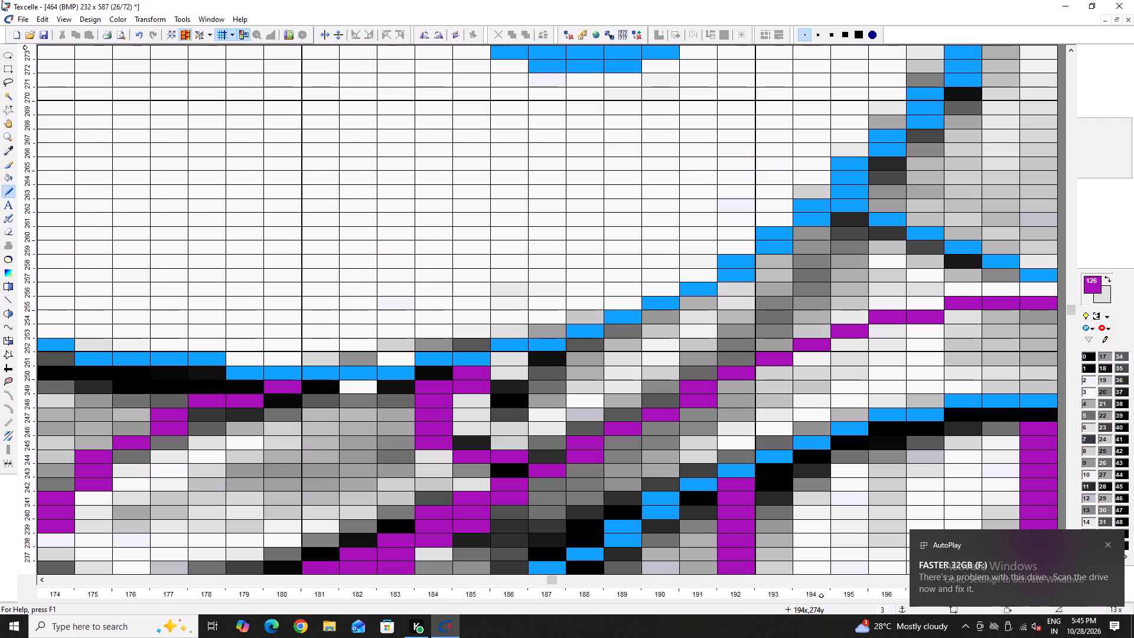
# Bring up the Open dialog for choosing a bitmap file.
pyautogui.click(29, 22)
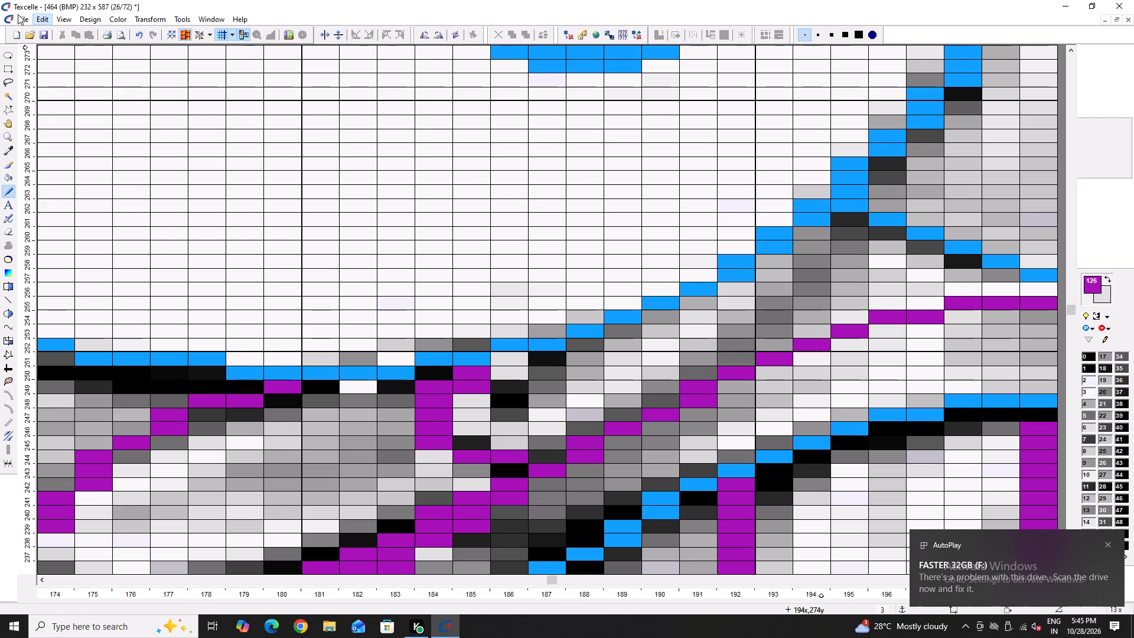
pyautogui.click(39, 50)
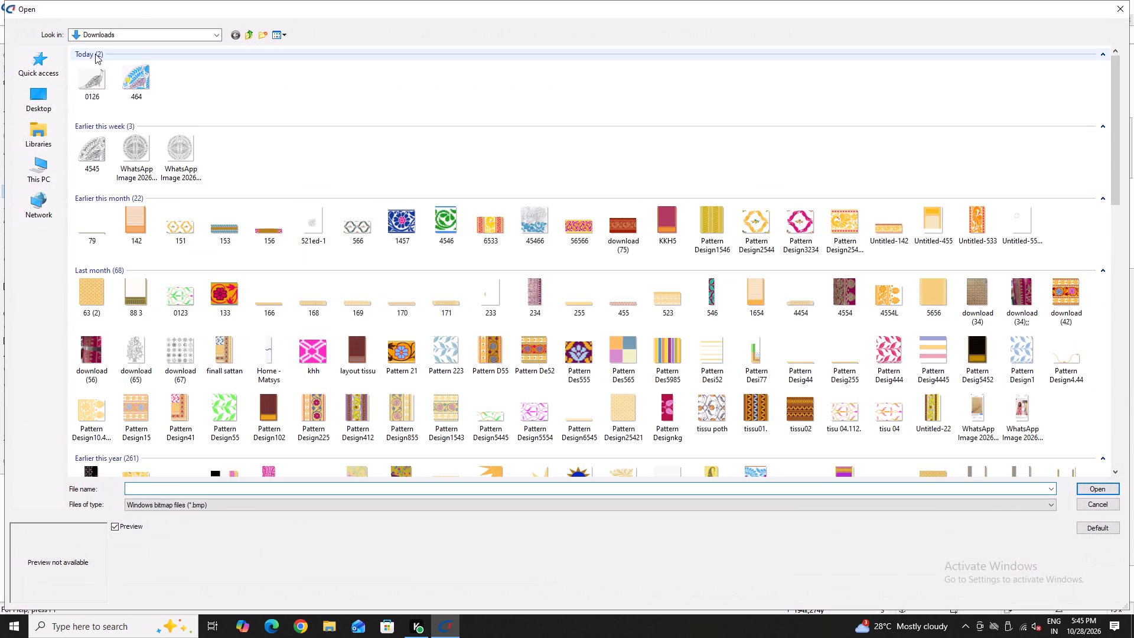